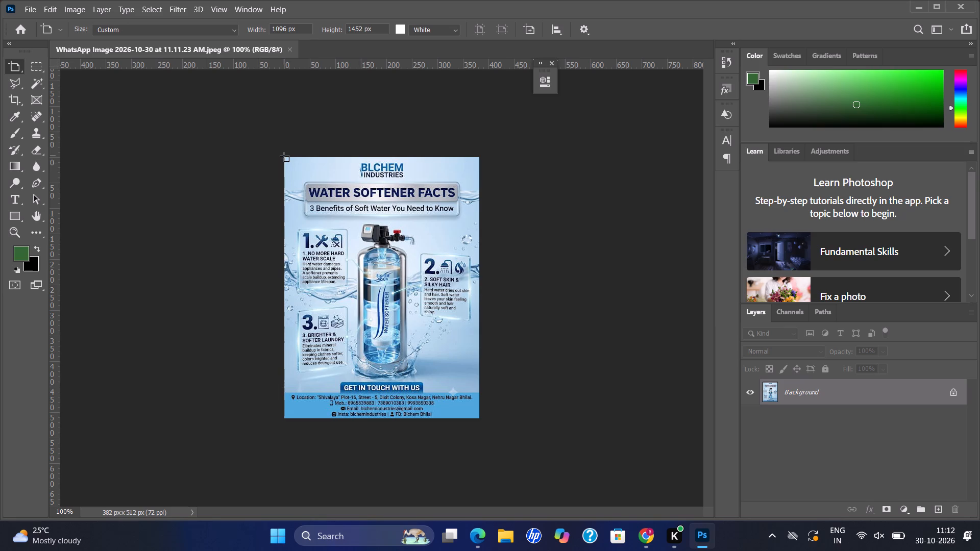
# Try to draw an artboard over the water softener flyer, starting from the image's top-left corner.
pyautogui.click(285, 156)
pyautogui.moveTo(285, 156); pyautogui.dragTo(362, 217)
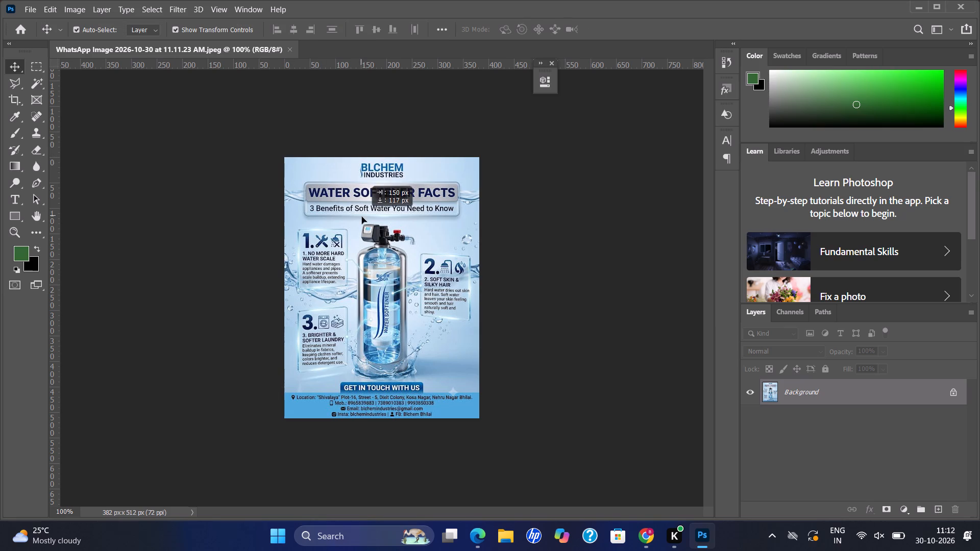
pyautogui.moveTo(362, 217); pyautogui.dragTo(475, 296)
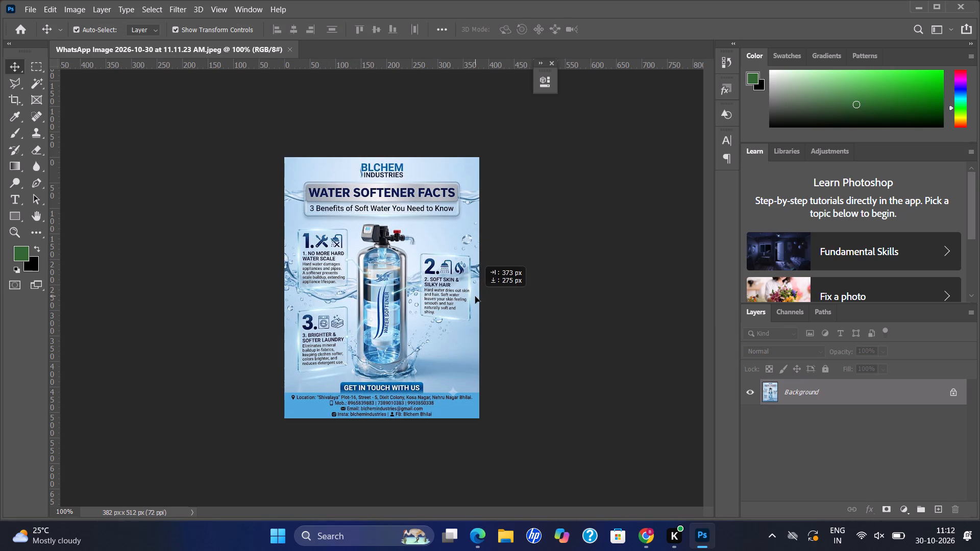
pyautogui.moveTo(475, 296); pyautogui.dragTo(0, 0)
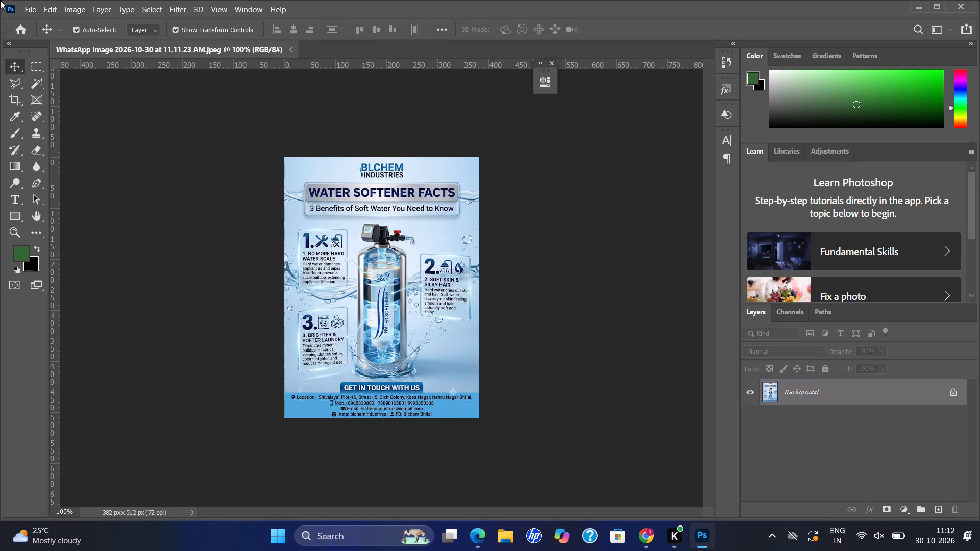
# Bring up the choice between the Move Tool and the Artboard Tool.
pyautogui.rightClick(23, 66)
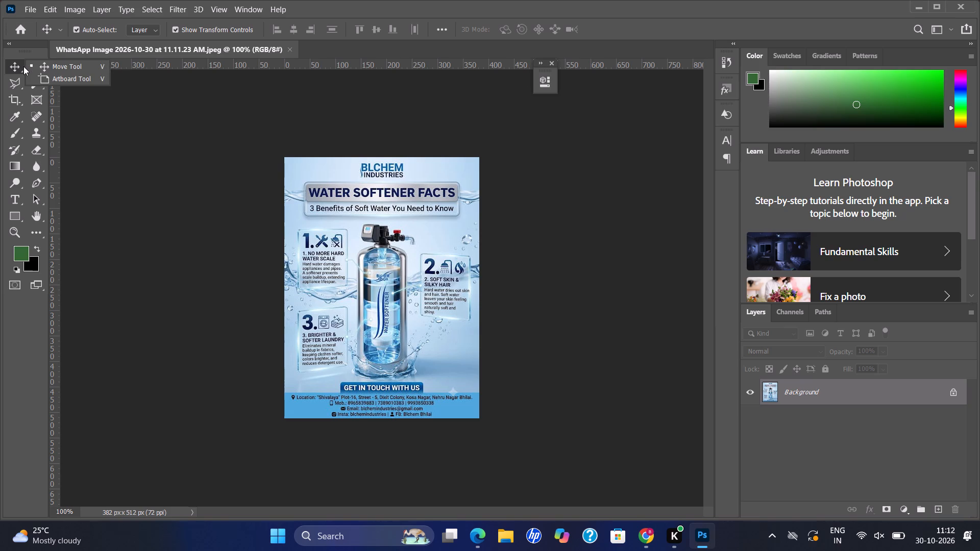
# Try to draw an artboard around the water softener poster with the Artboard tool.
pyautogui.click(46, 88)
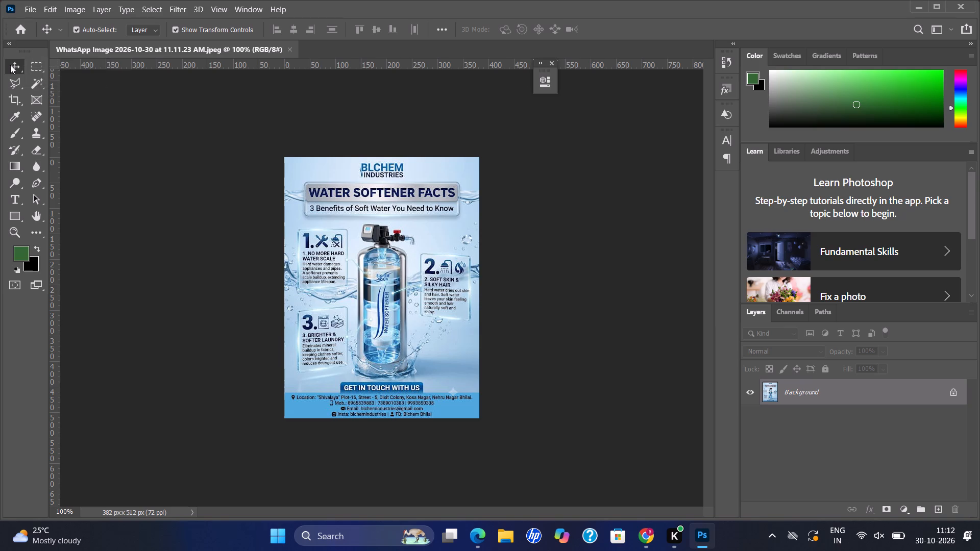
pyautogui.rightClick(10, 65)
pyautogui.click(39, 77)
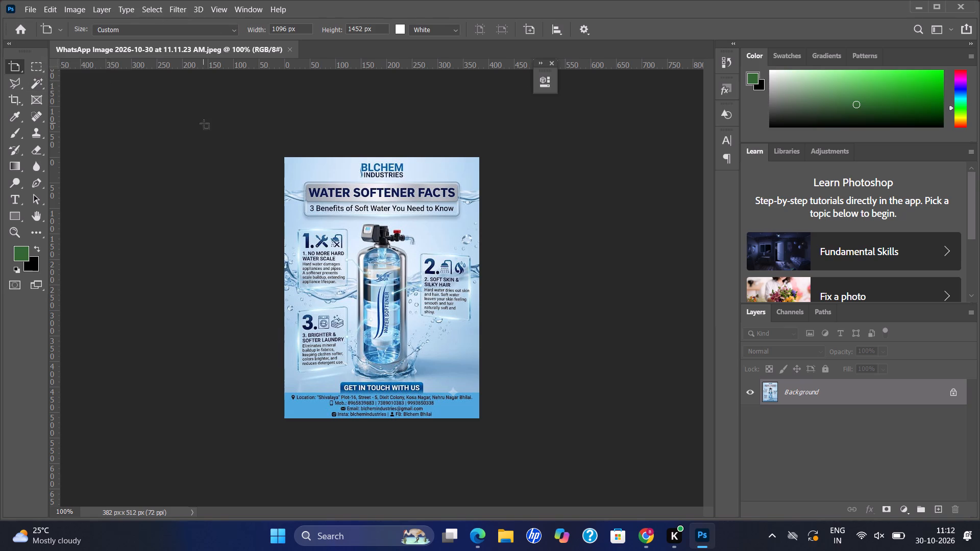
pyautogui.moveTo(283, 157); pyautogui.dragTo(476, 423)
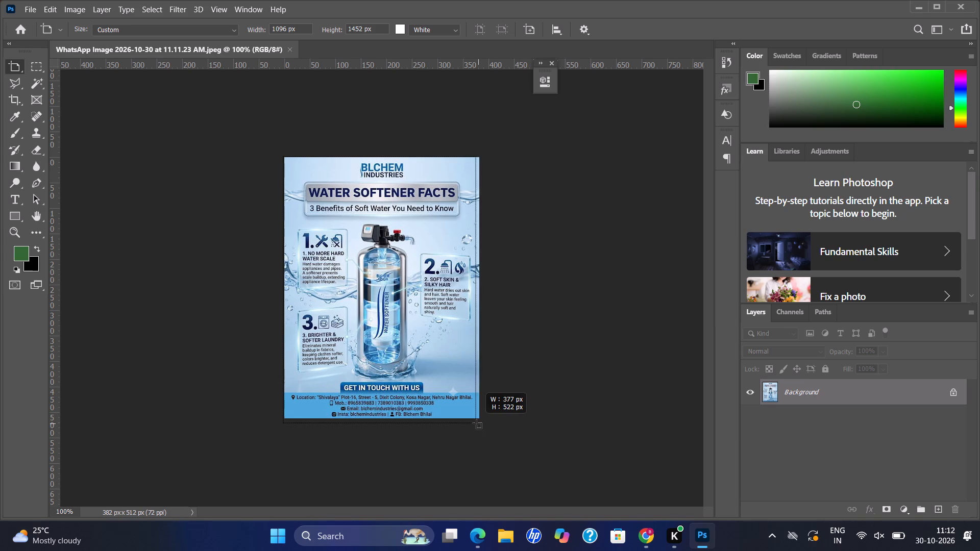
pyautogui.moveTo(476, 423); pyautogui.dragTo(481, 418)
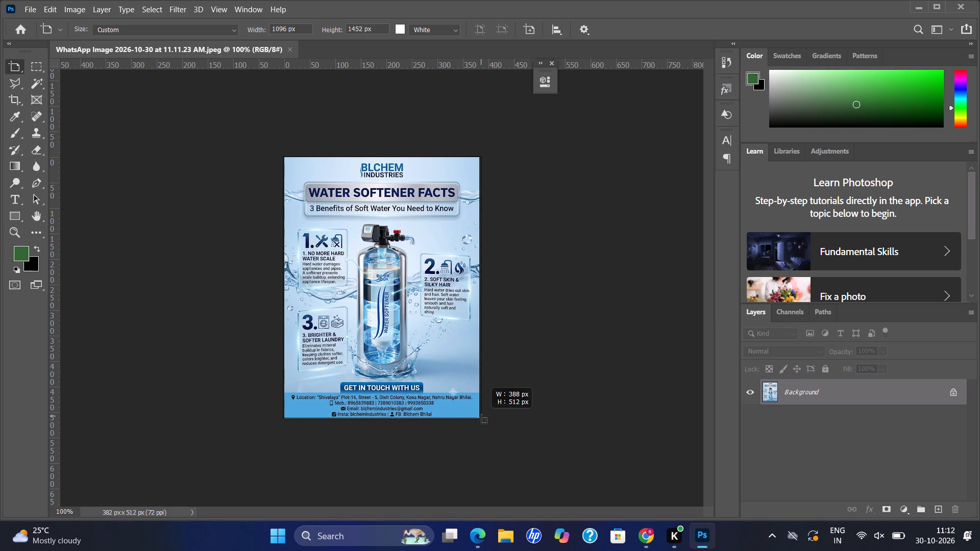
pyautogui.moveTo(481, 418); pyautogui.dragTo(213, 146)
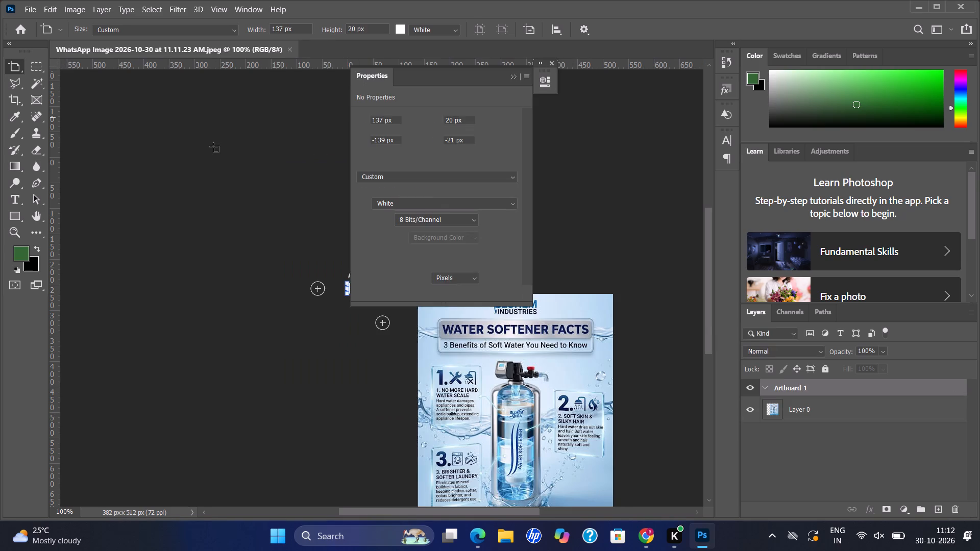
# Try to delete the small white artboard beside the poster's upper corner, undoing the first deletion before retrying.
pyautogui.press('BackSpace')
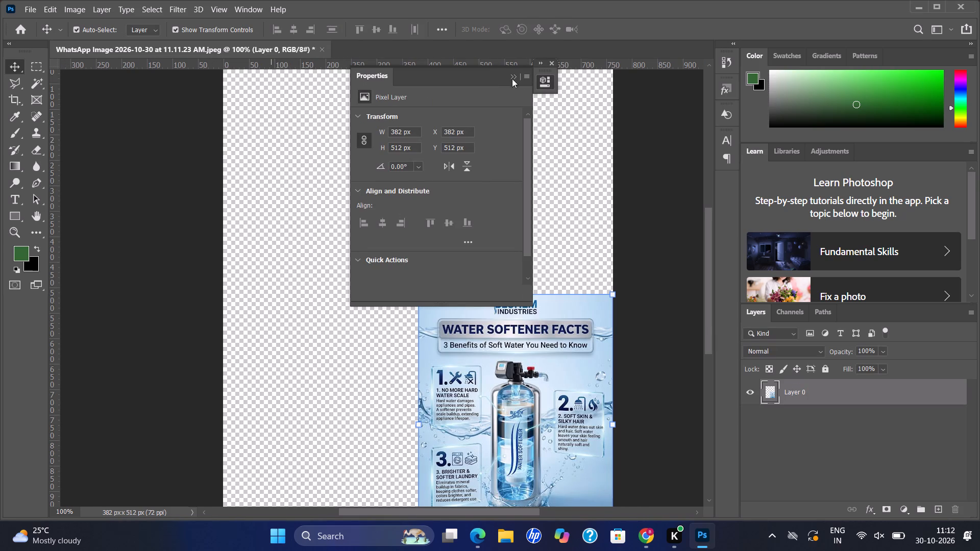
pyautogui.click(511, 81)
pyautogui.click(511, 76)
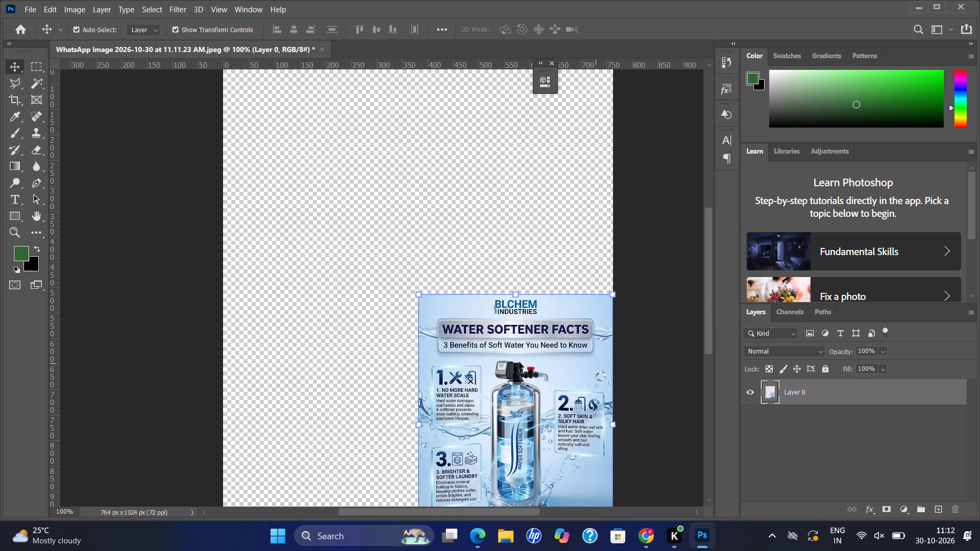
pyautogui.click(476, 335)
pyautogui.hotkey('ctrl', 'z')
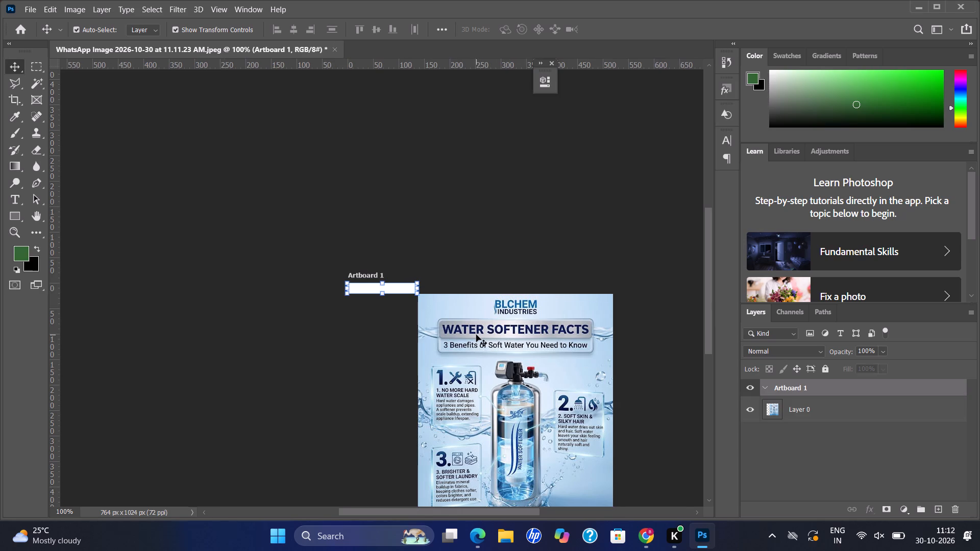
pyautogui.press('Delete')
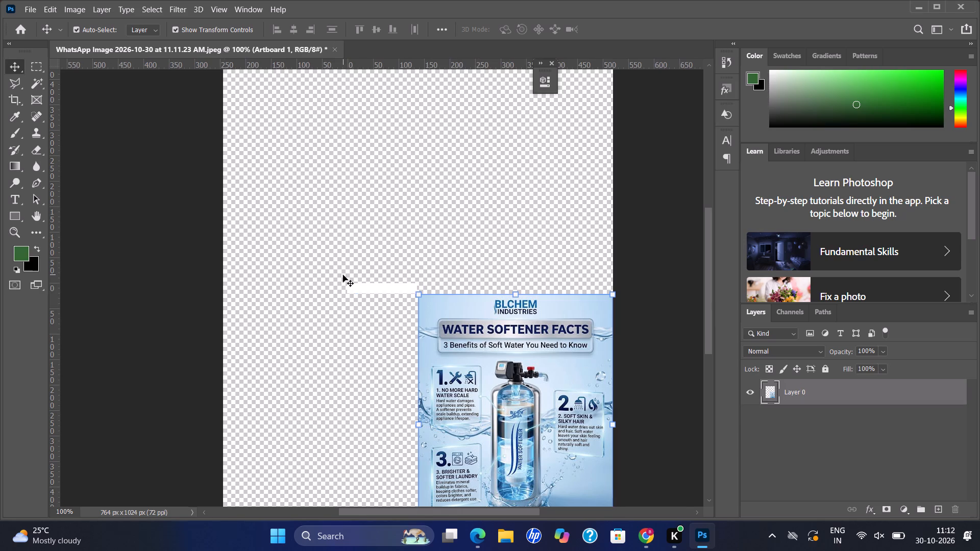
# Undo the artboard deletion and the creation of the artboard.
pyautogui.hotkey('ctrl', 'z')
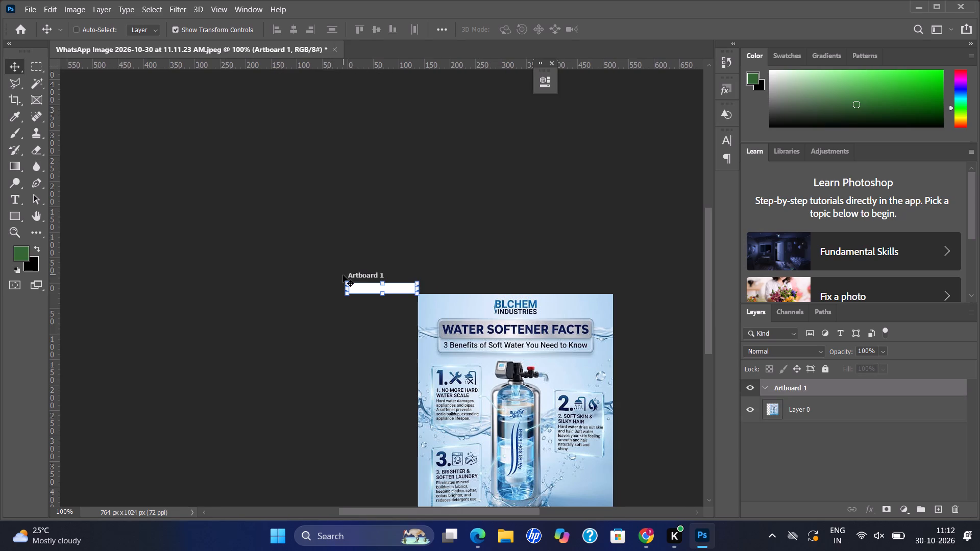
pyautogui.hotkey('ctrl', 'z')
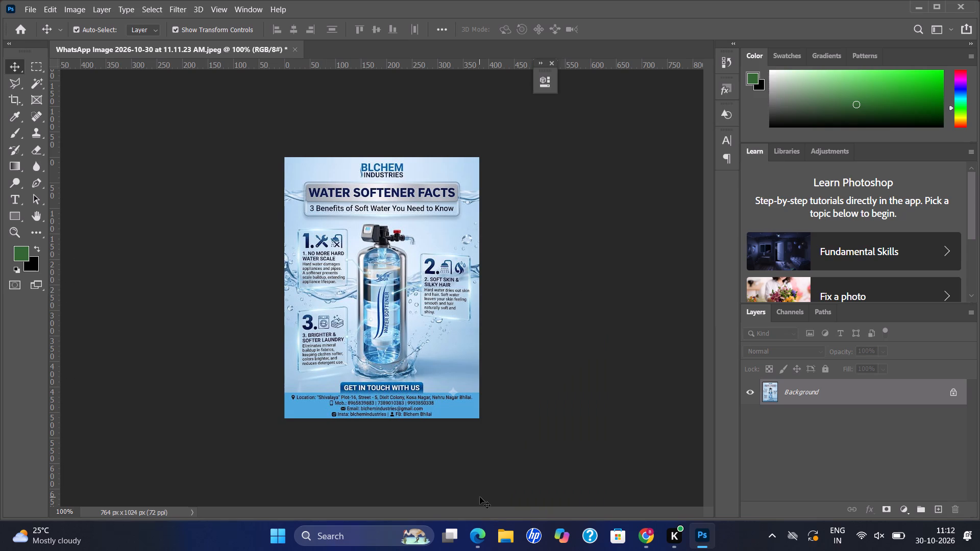
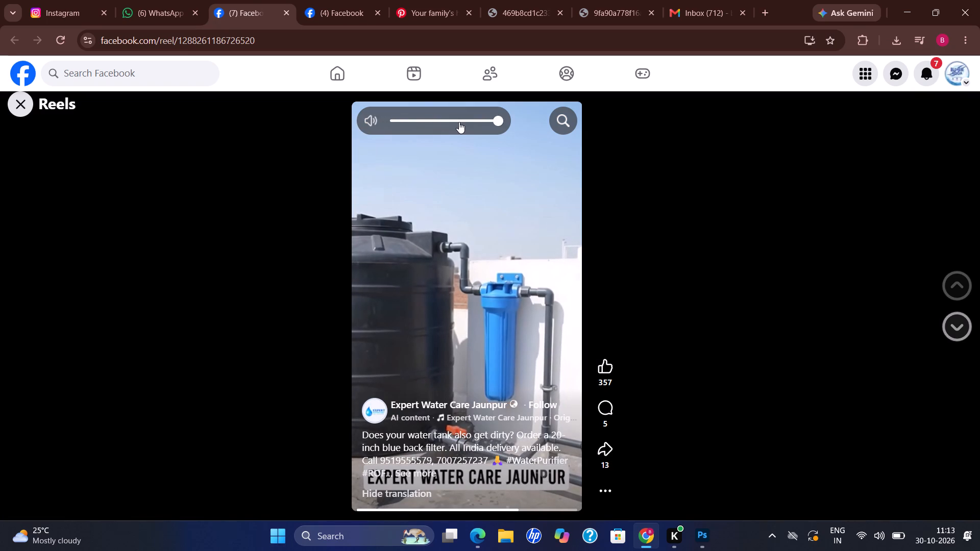
# Adjust the playback volume of the Expert Water Care Jaunpur reel and replay it from the beginning.
pyautogui.click(459, 122)
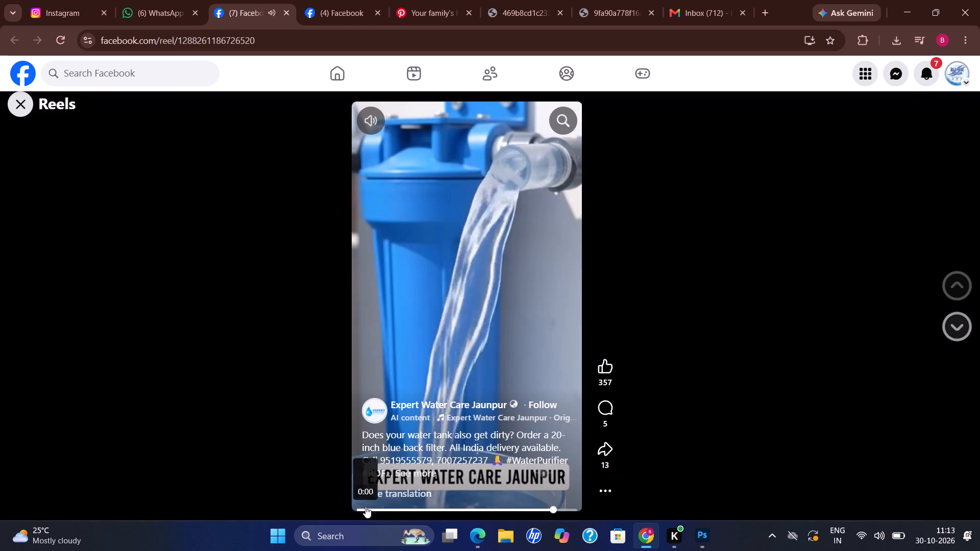
pyautogui.click(359, 508)
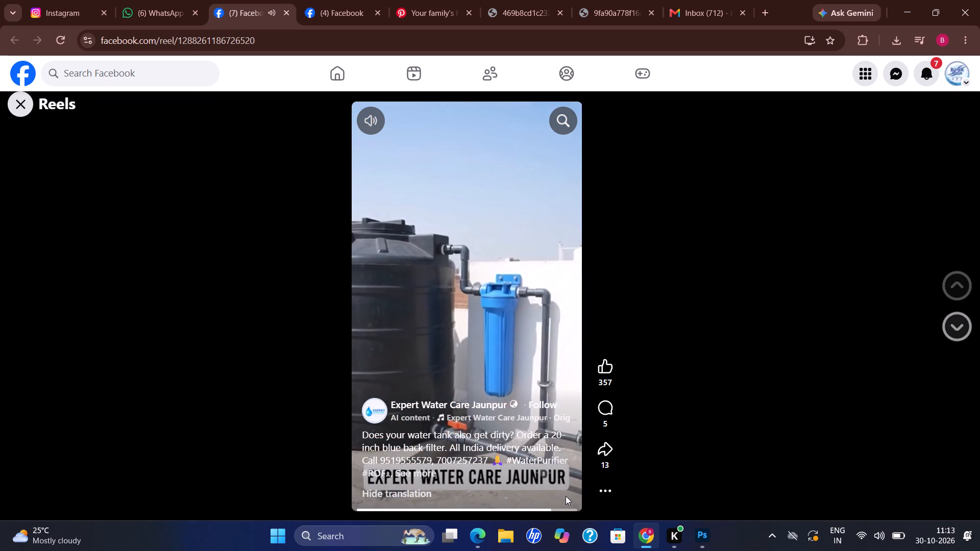
# Copy the link of the Expert Water Care Jaunpur blue water filter reel.
pyautogui.click(601, 489)
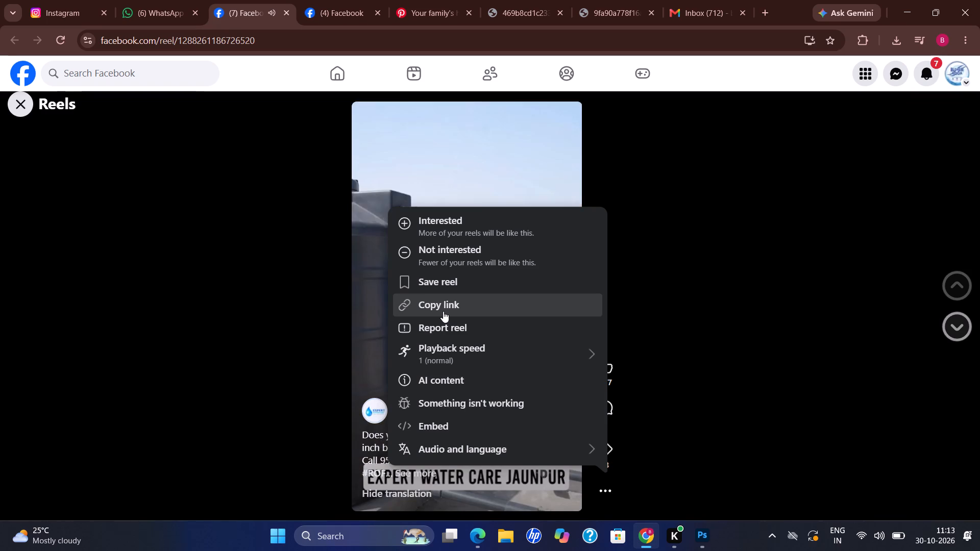
pyautogui.click(416, 303)
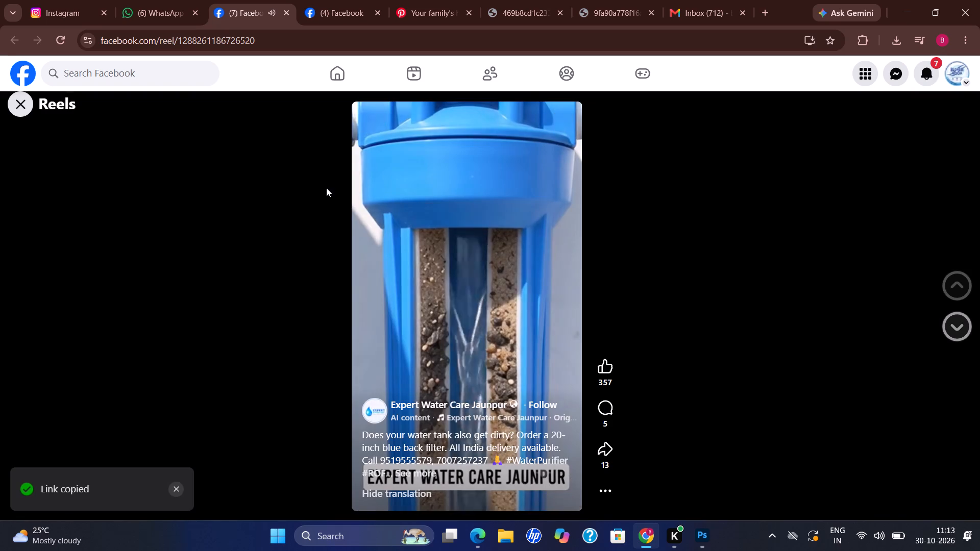
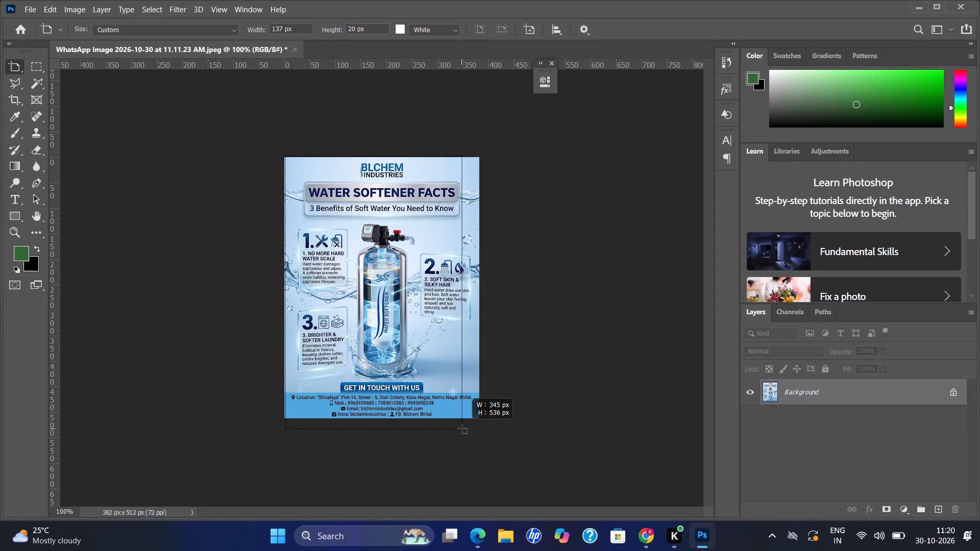
# Draw an artboard of about 379 x 513 px that closely frames the water softener poster.
pyautogui.moveTo(462, 429); pyautogui.dragTo(479, 441)
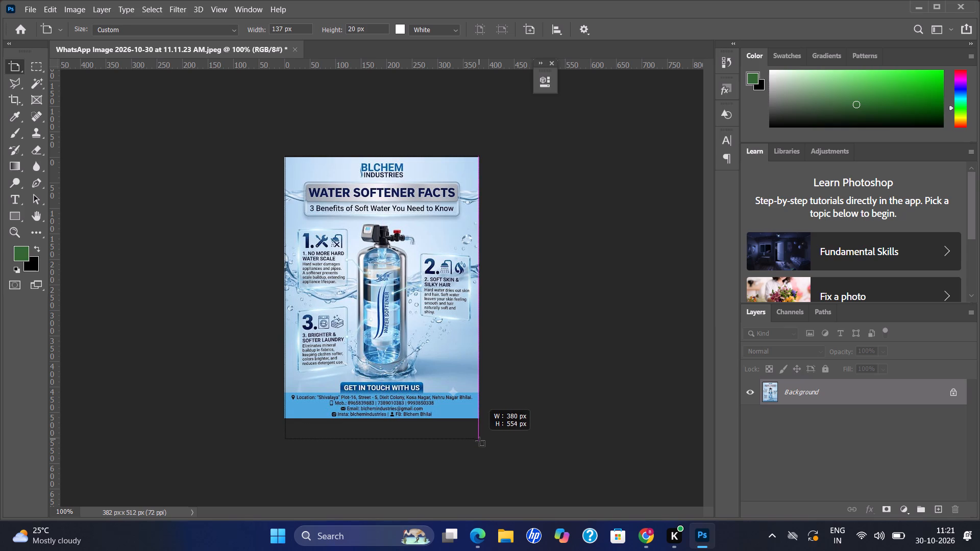
pyautogui.moveTo(479, 441); pyautogui.dragTo(479, 447)
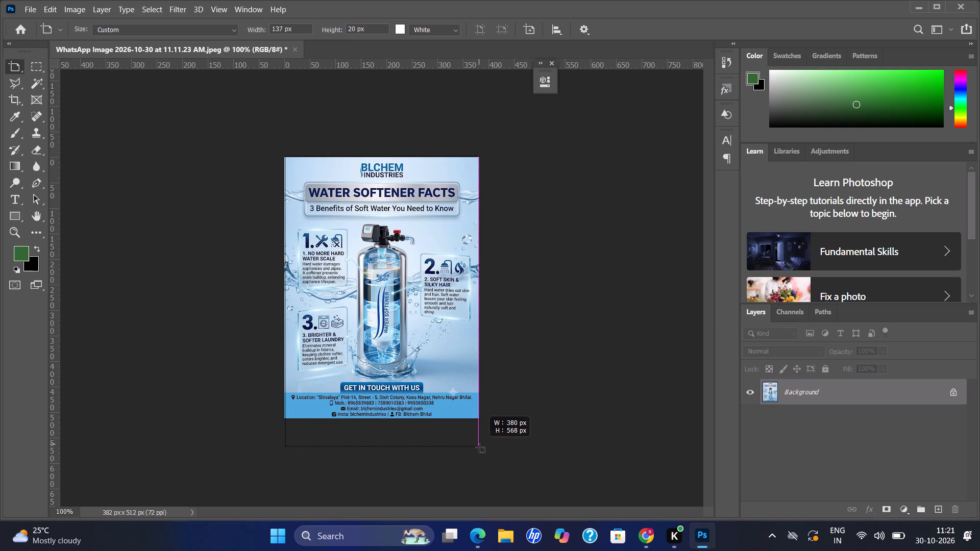
pyautogui.moveTo(479, 447); pyautogui.dragTo(524, 468)
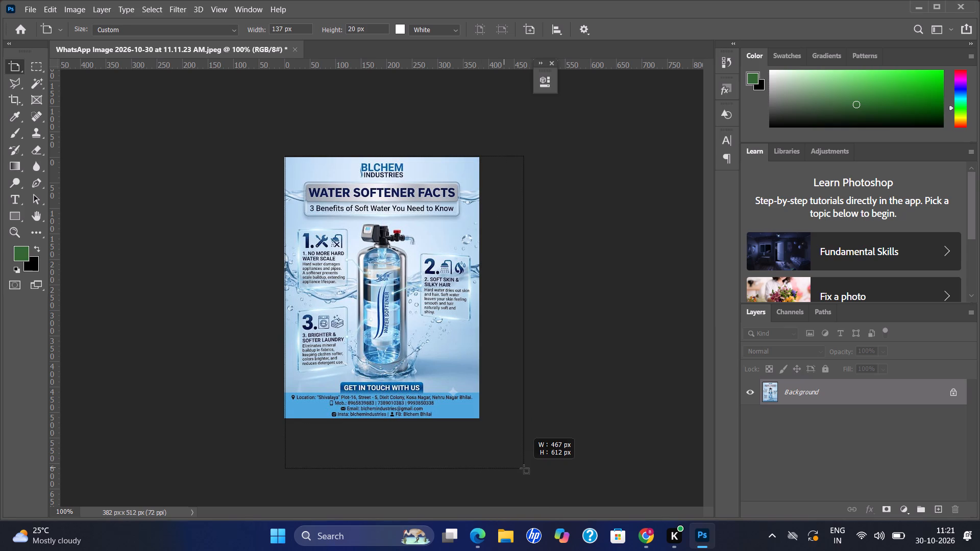
pyautogui.moveTo(524, 468); pyautogui.dragTo(528, 469)
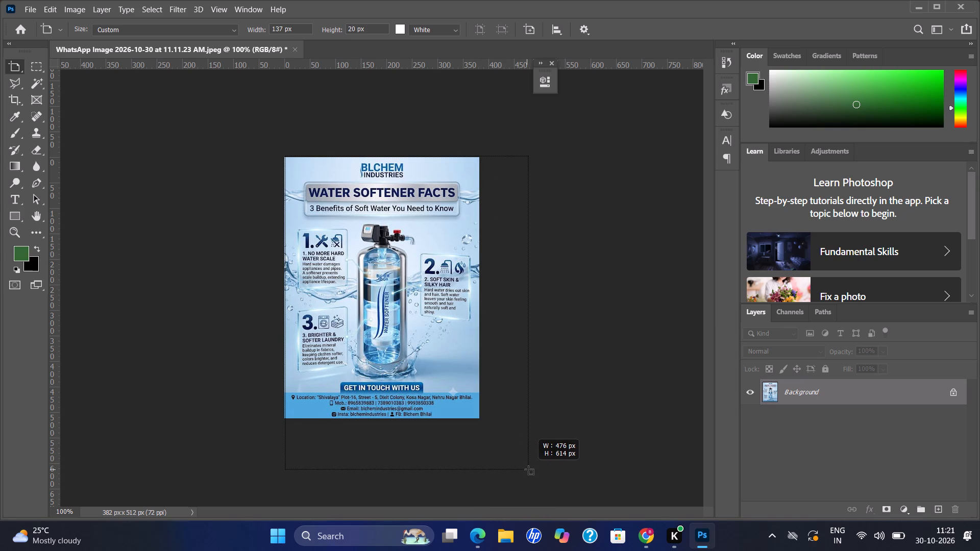
pyautogui.moveTo(528, 469); pyautogui.dragTo(542, 471)
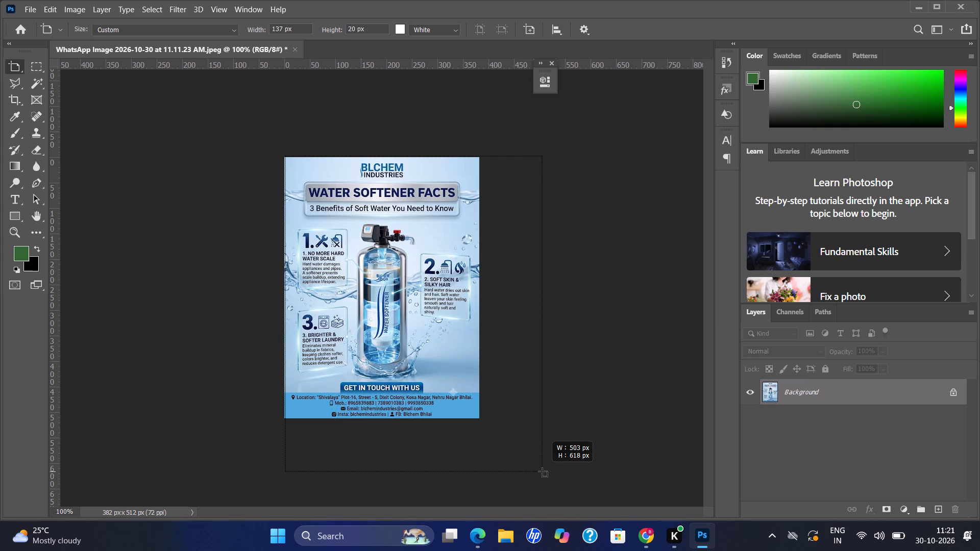
pyautogui.moveTo(542, 471); pyautogui.dragTo(553, 469)
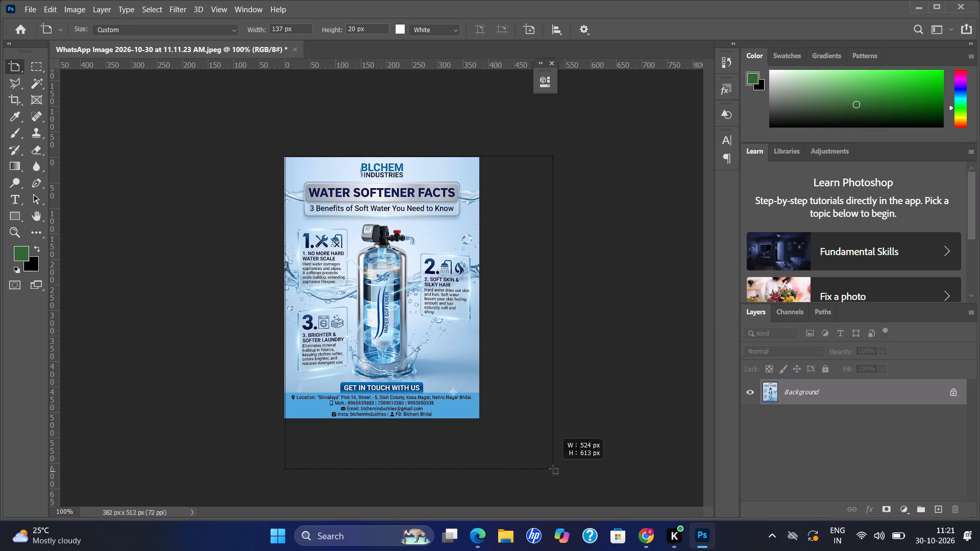
pyautogui.moveTo(553, 469); pyautogui.dragTo(648, 470)
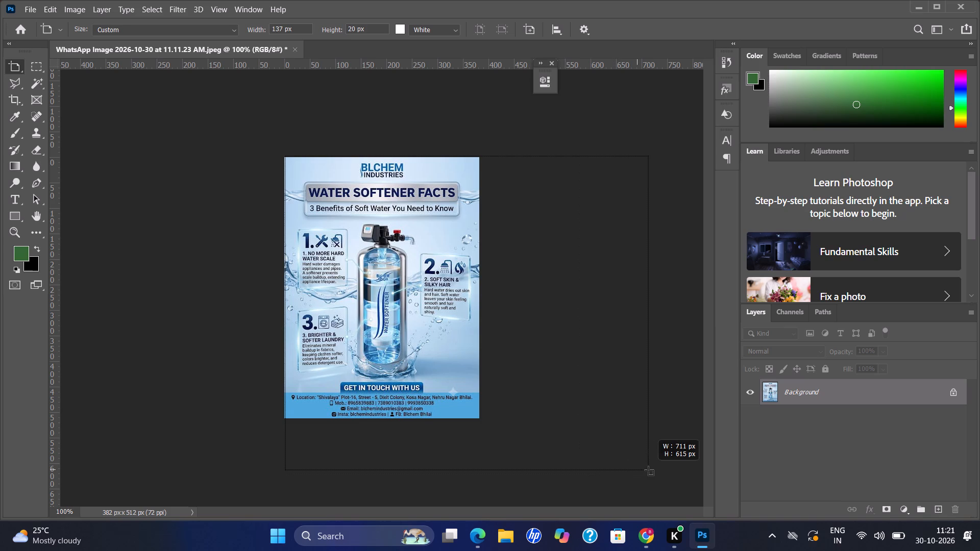
pyautogui.moveTo(648, 470); pyautogui.dragTo(710, 460)
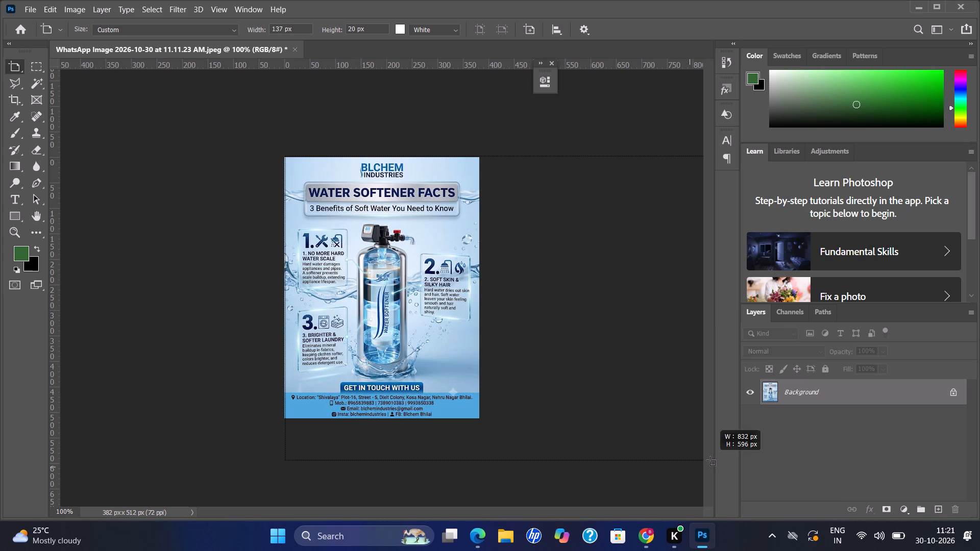
pyautogui.moveTo(710, 460); pyautogui.dragTo(596, 420)
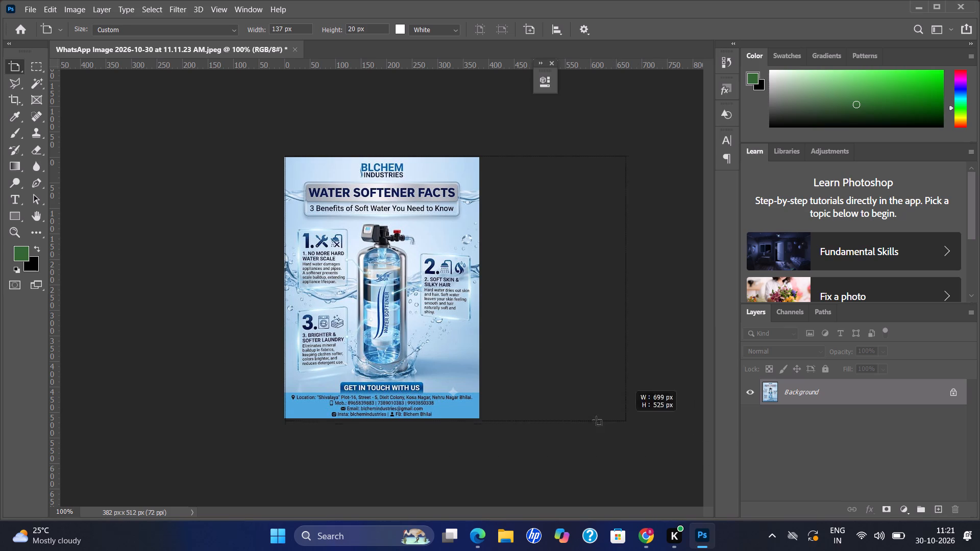
pyautogui.moveTo(596, 420); pyautogui.dragTo(479, 418)
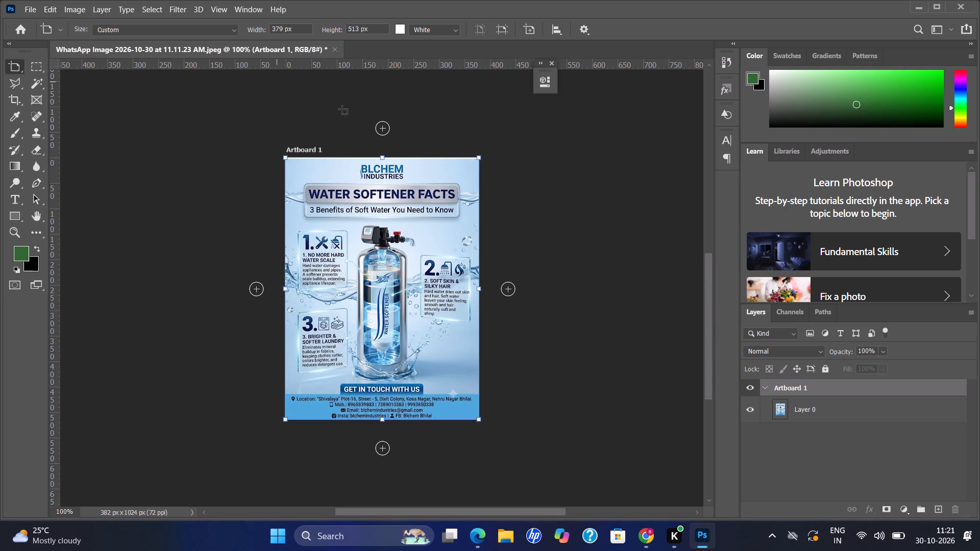
# Add a blank artboard to the right of the poster's artboard and stretch it to about 980 x 774 px.
pyautogui.click(503, 284)
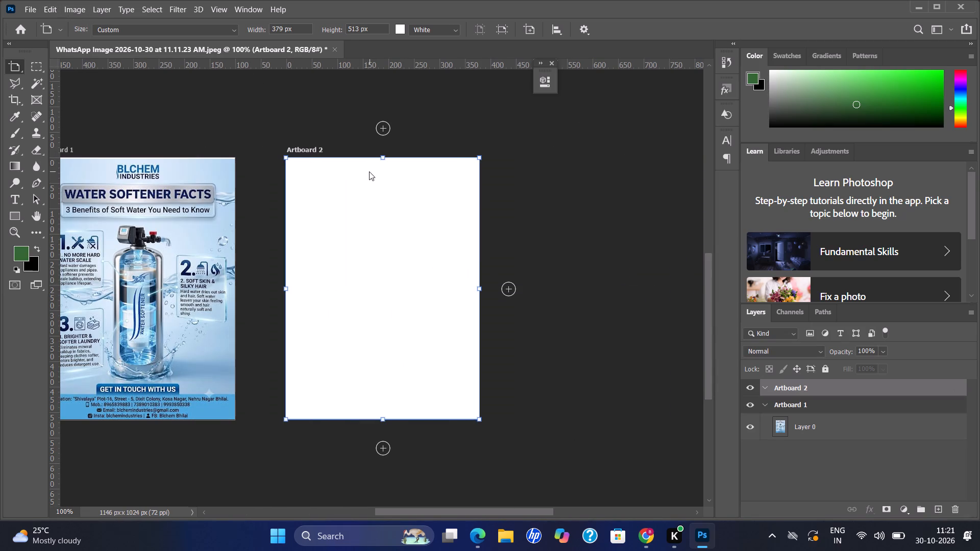
pyautogui.moveTo(386, 159); pyautogui.dragTo(385, 141)
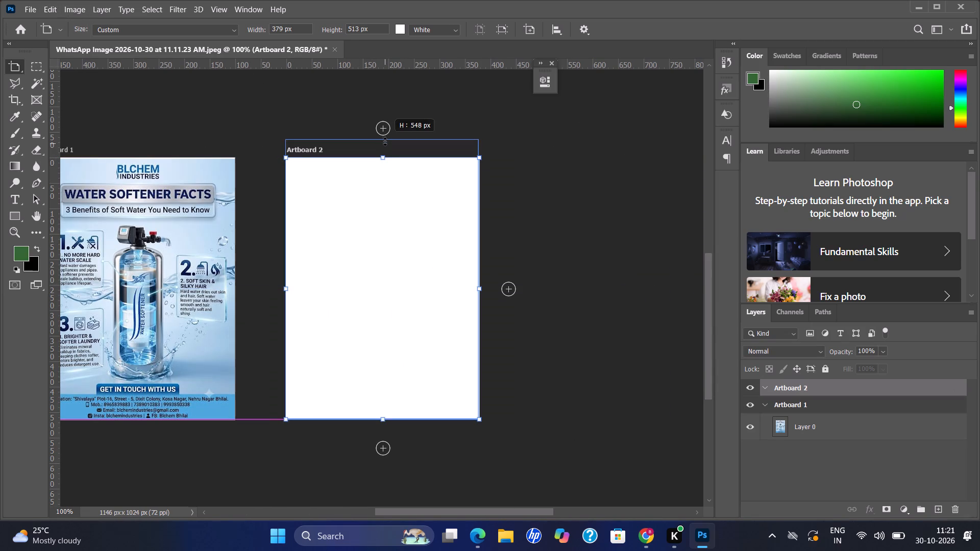
pyautogui.moveTo(385, 141); pyautogui.dragTo(380, 74)
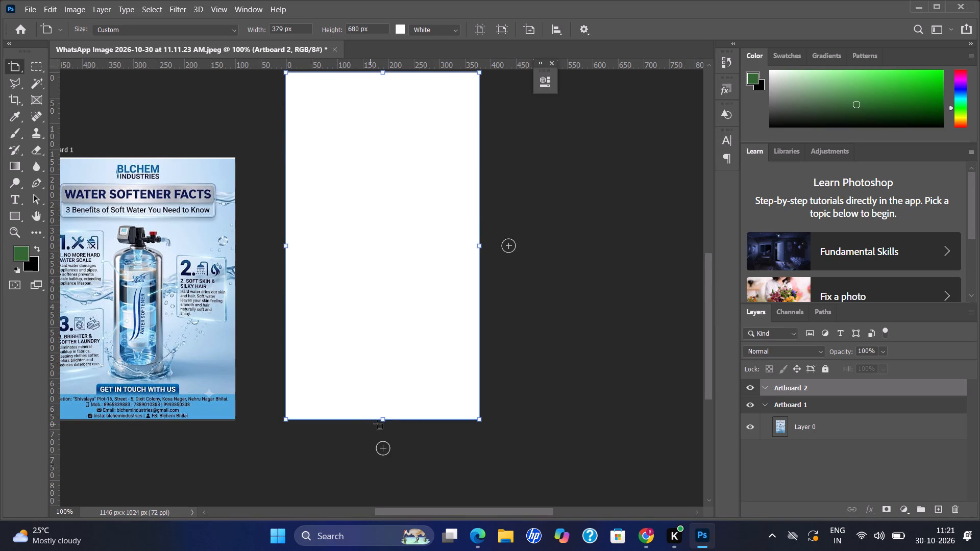
pyautogui.moveTo(386, 421); pyautogui.dragTo(386, 469)
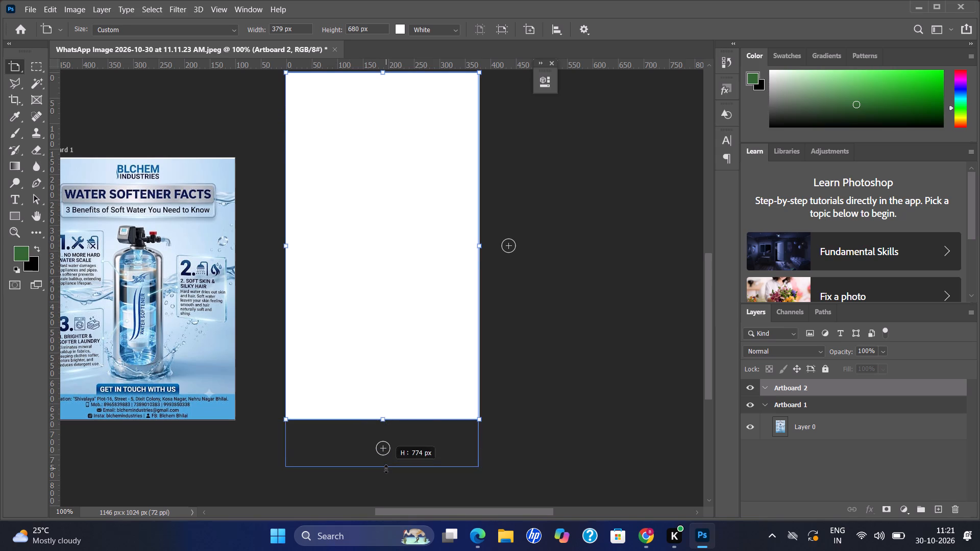
pyautogui.moveTo(478, 270); pyautogui.dragTo(731, 329)
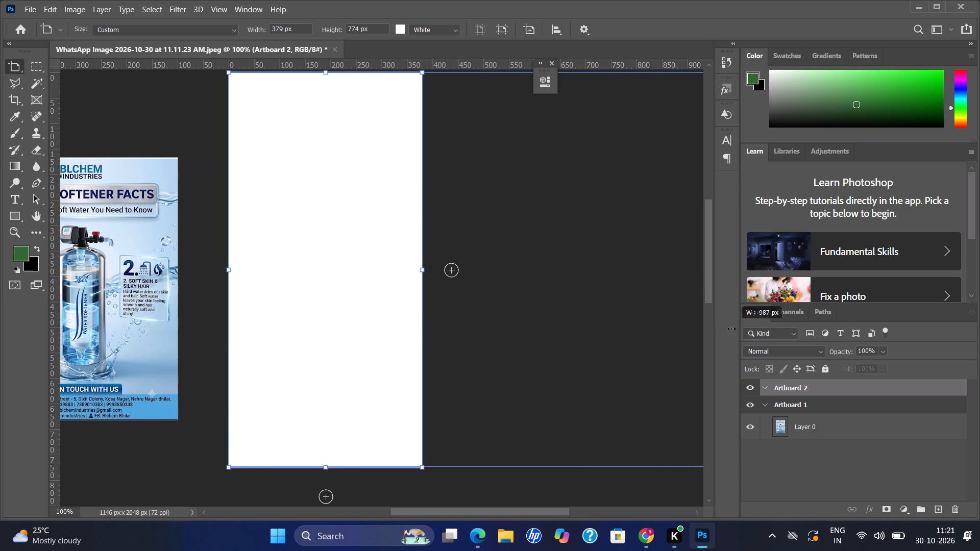
pyautogui.moveTo(731, 329); pyautogui.dragTo(318, 368)
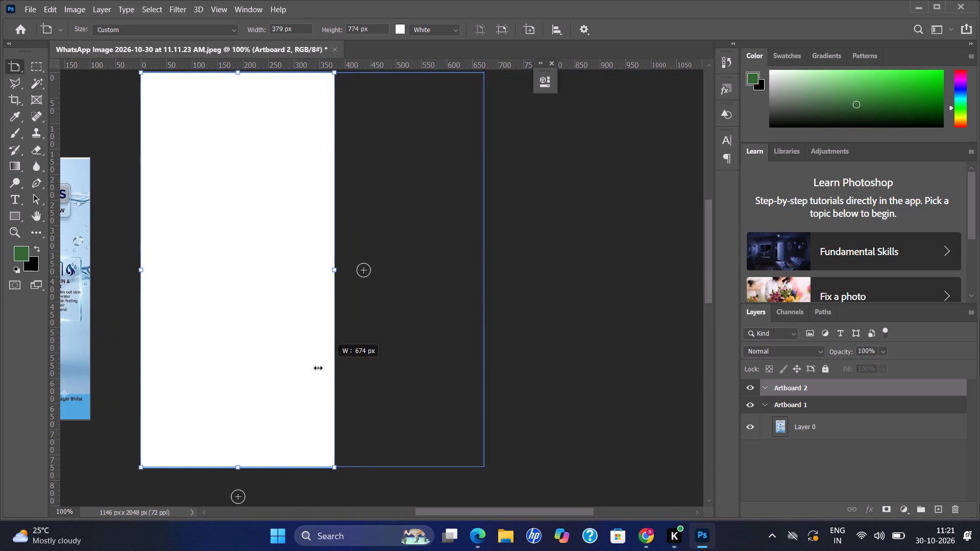
pyautogui.moveTo(318, 368); pyautogui.dragTo(608, 368)
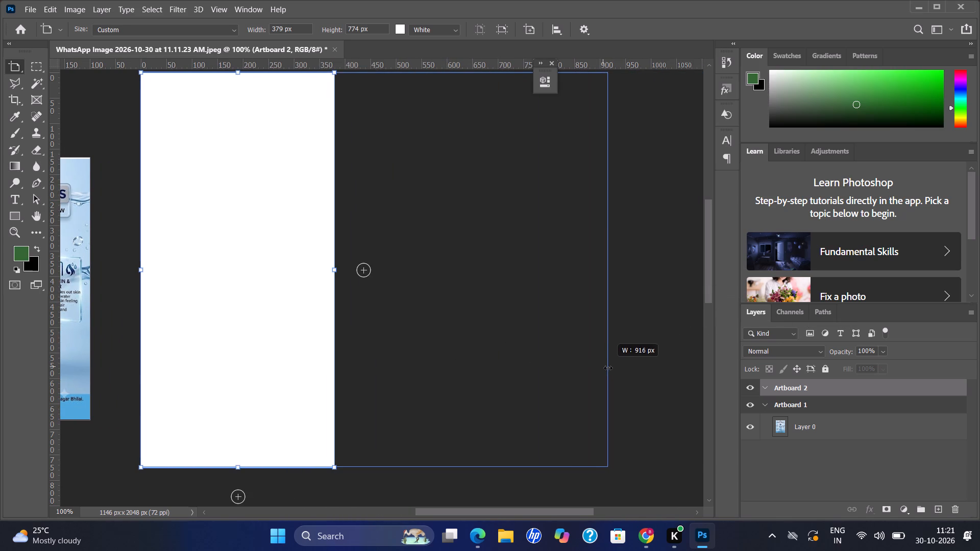
pyautogui.moveTo(608, 368); pyautogui.dragTo(627, 404)
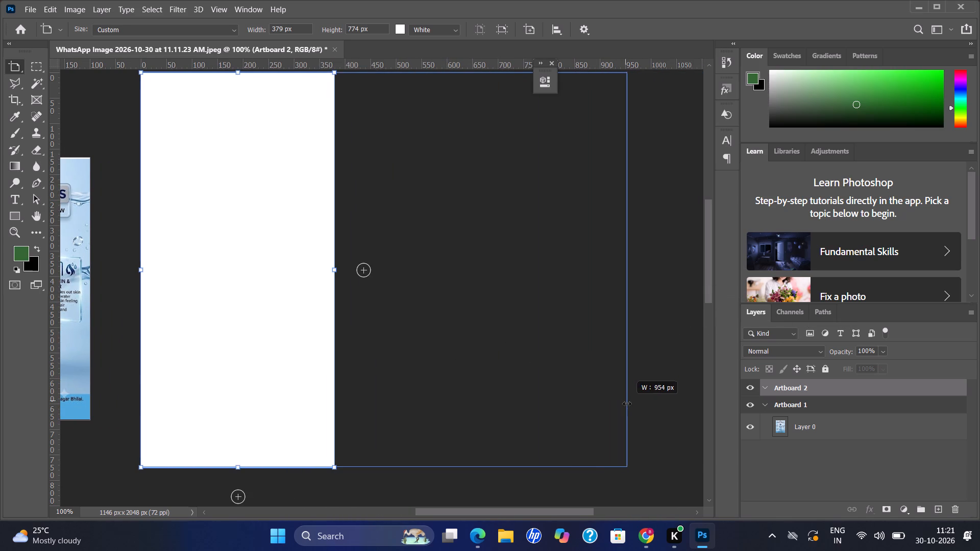
pyautogui.moveTo(627, 404); pyautogui.dragTo(640, 420)
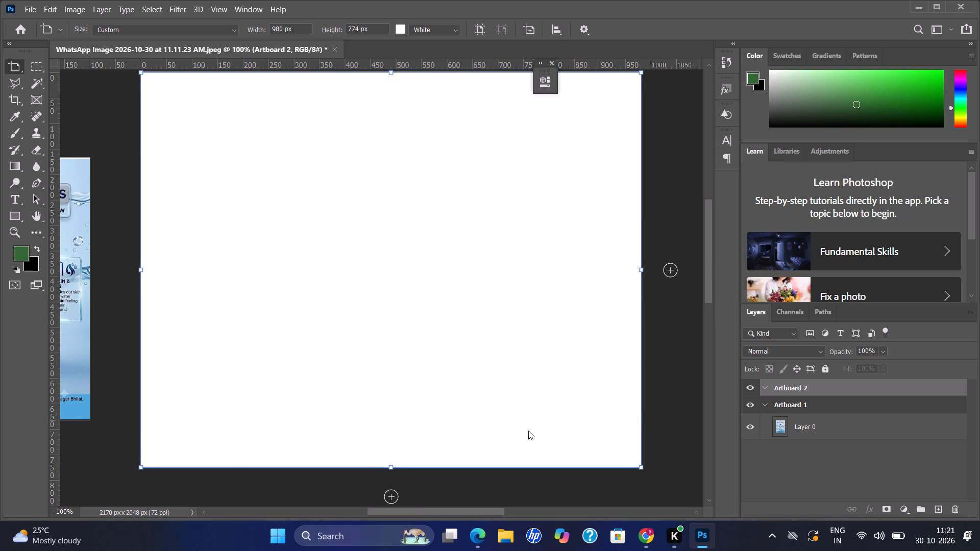
# Enlarge the blank artboard to about 1052 x 1060 px by extending its top and right edges.
pyautogui.hotkey('ctrl', '-')
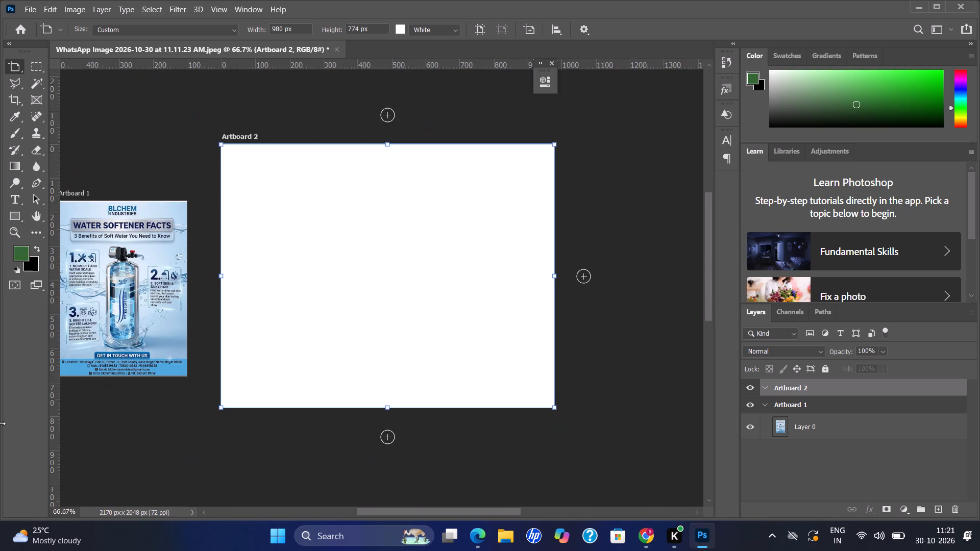
pyautogui.hotkey('ctrl', '-')
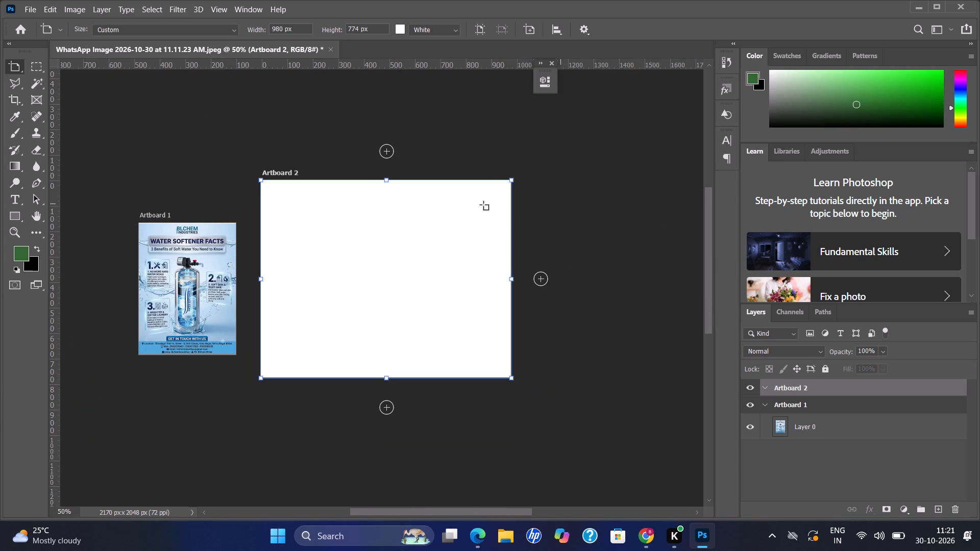
pyautogui.moveTo(387, 180); pyautogui.dragTo(382, 141)
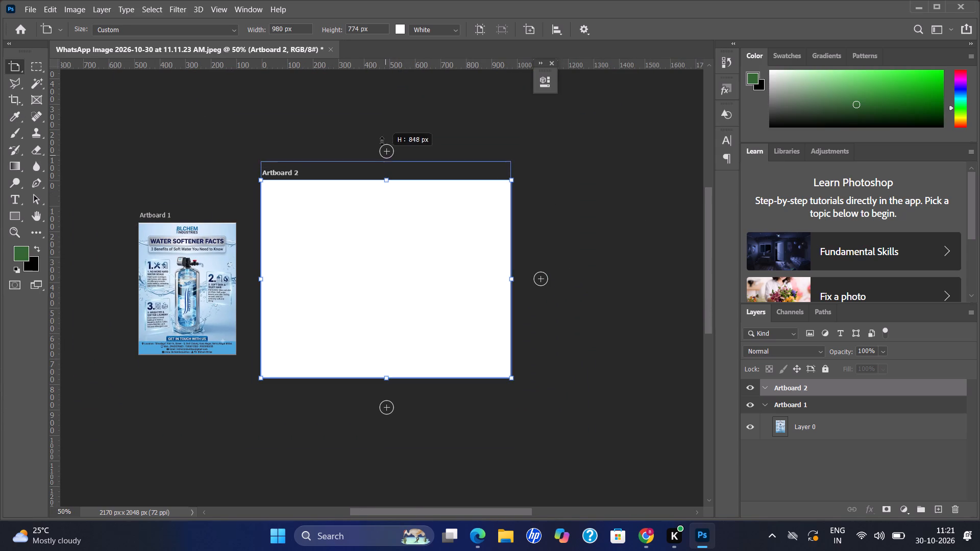
pyautogui.moveTo(382, 141); pyautogui.dragTo(380, 107)
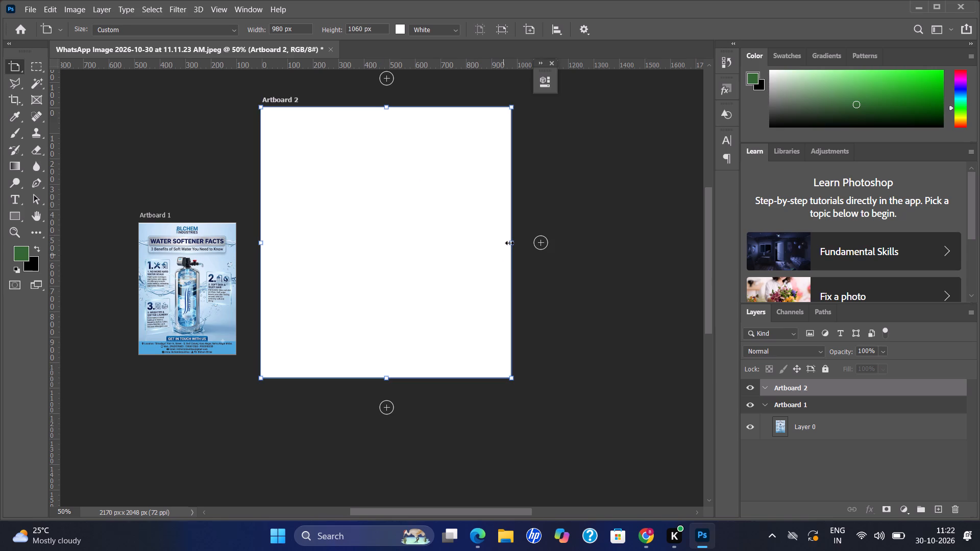
pyautogui.moveTo(509, 243); pyautogui.dragTo(531, 255)
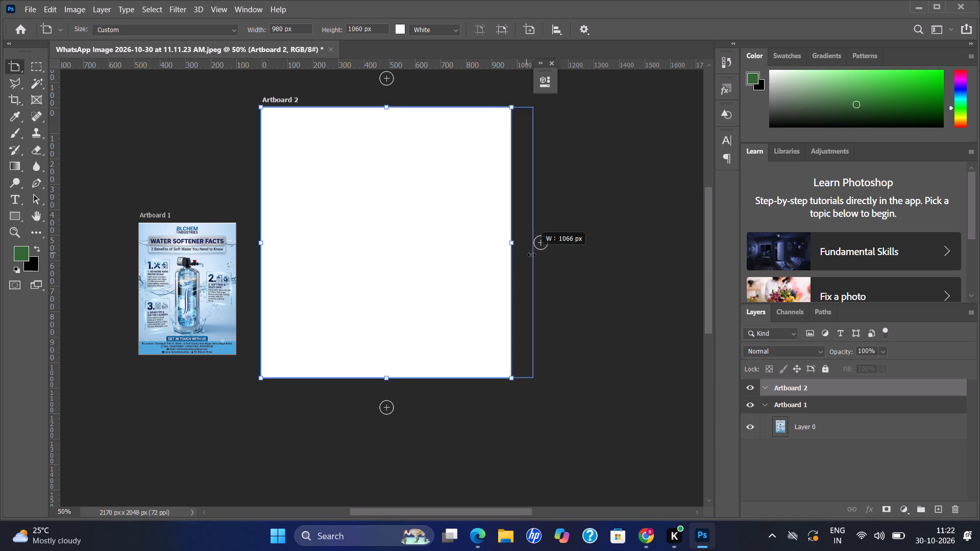
pyautogui.moveTo(531, 255); pyautogui.dragTo(523, 257)
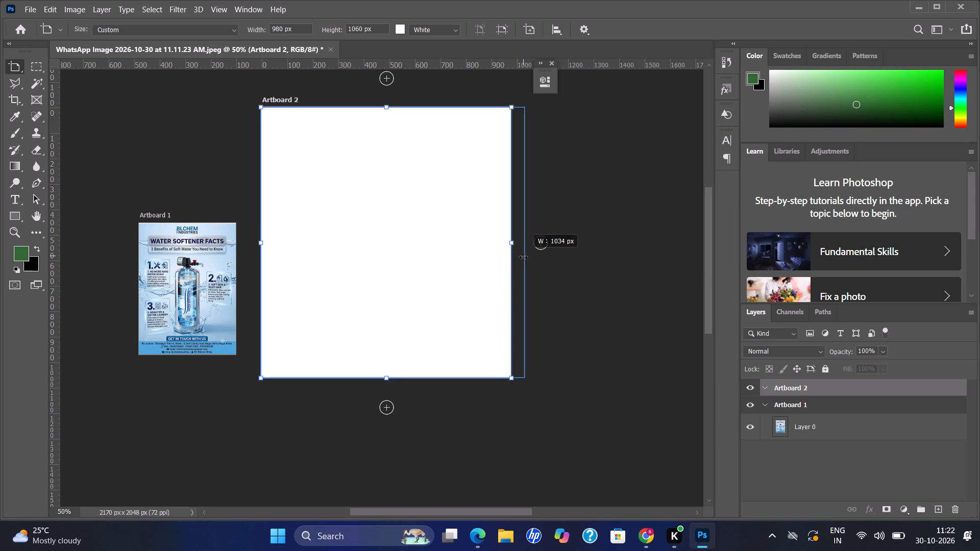
pyautogui.moveTo(523, 257); pyautogui.dragTo(528, 264)
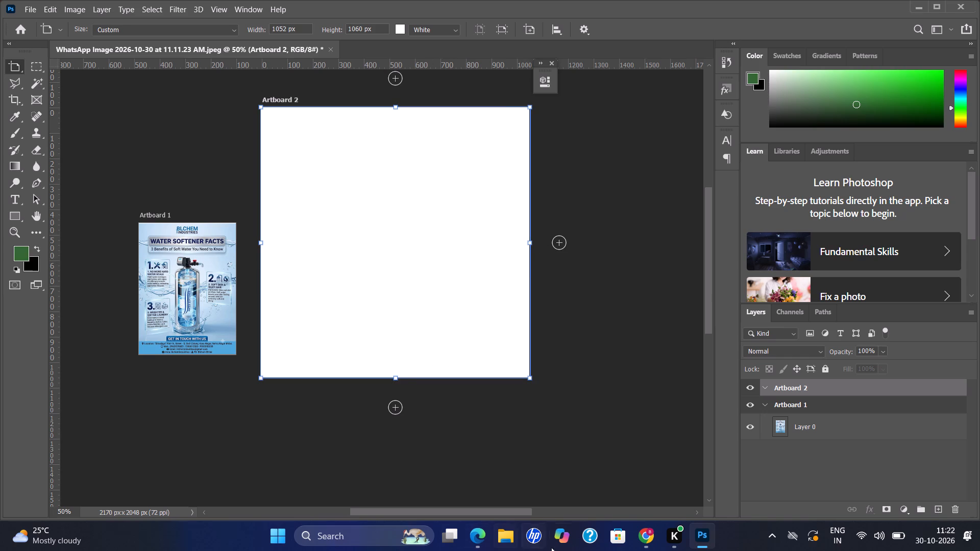
# Place the WhatsApp Image 2026-10-30 at 11.11.23 AM file from the Downloads folder onto the blank artboard.
pyautogui.click(499, 543)
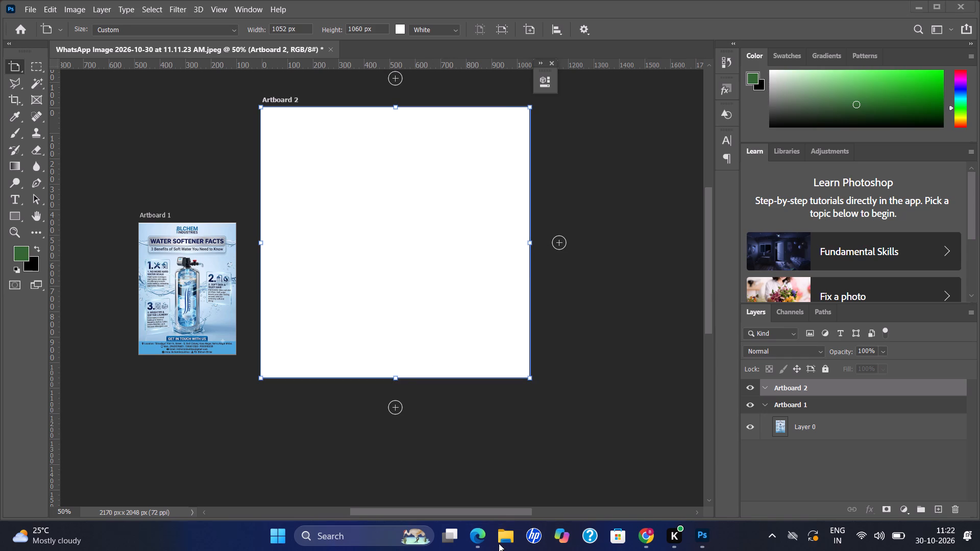
pyautogui.doubleClick(502, 543)
pyautogui.click(502, 543)
pyautogui.click(502, 543)
pyautogui.click(90, 234)
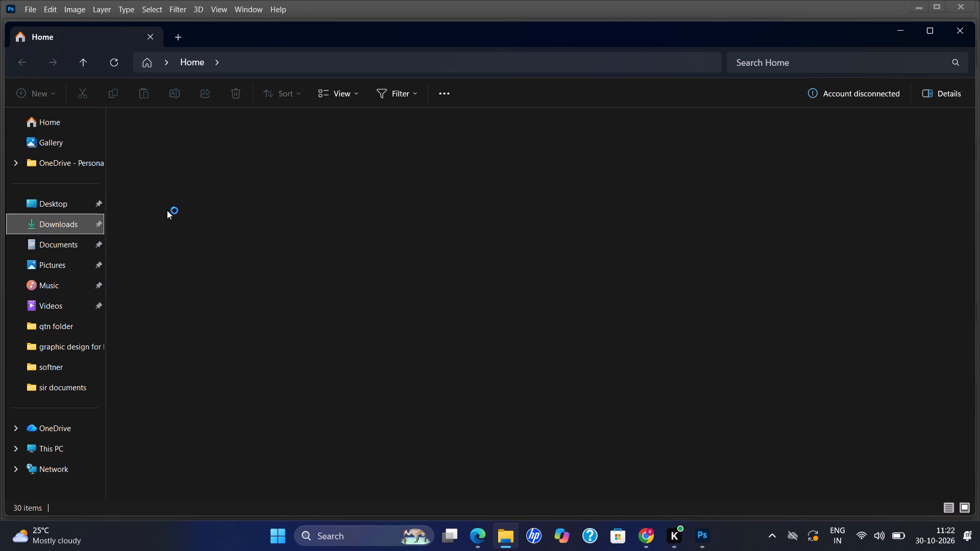
pyautogui.moveTo(176, 135); pyautogui.dragTo(716, 537)
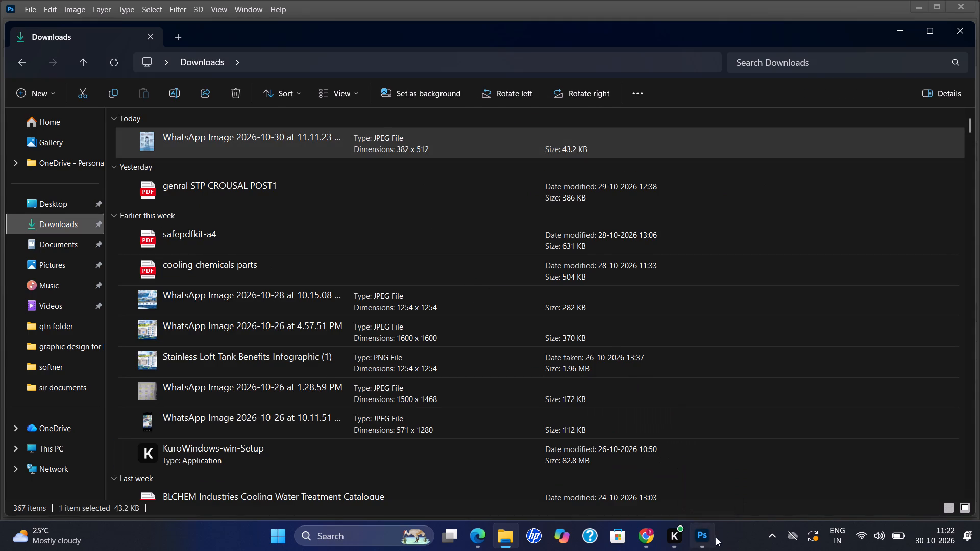
pyautogui.moveTo(716, 537); pyautogui.dragTo(375, 302)
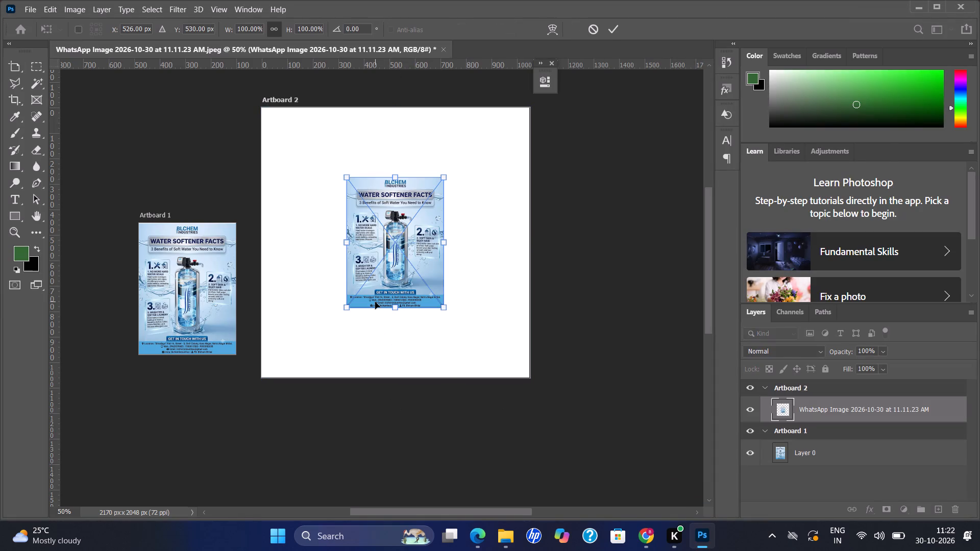
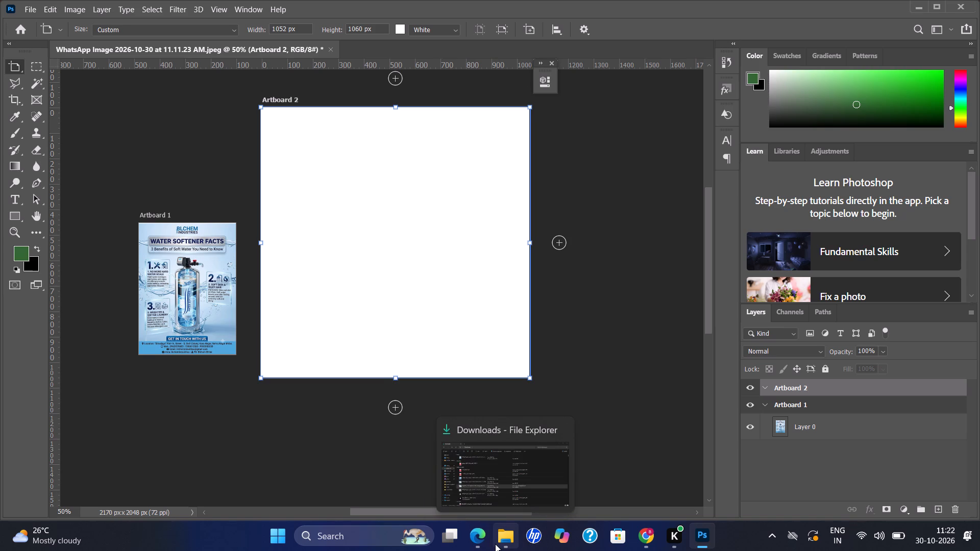
# Set the blank artboard's height and width to 1050 px each.
pyautogui.click(388, 107)
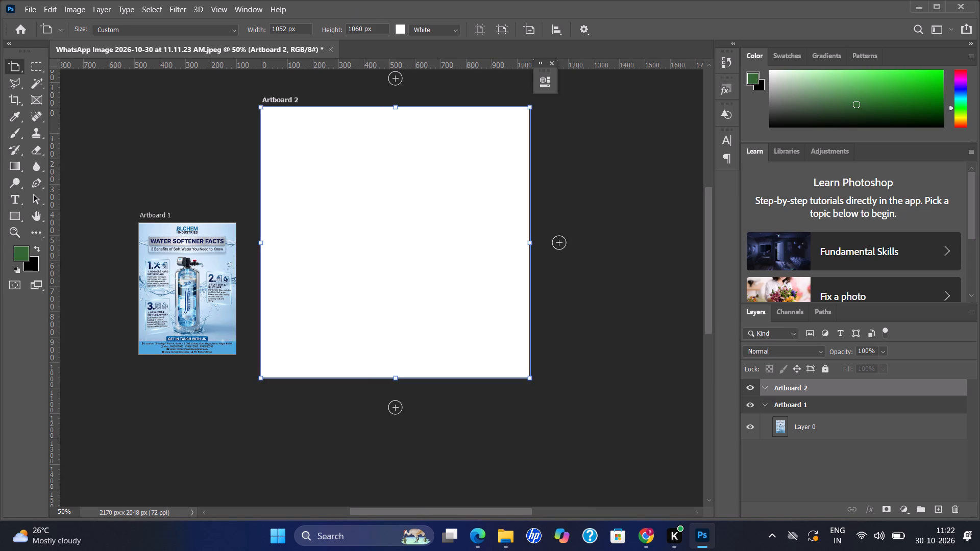
pyautogui.click(357, 30)
pyautogui.press('Right')
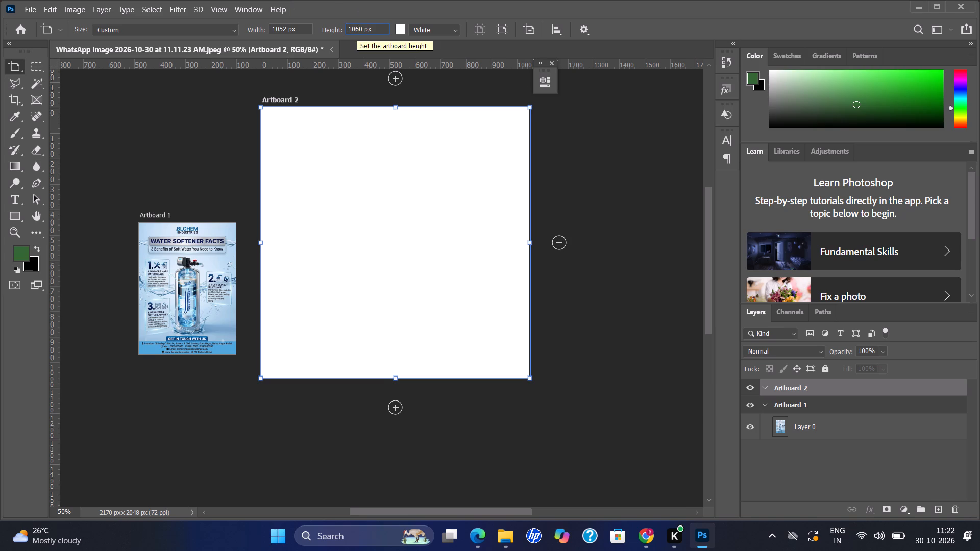
pyautogui.press('BackSpace')
pyautogui.press('5')
pyautogui.press('Return')
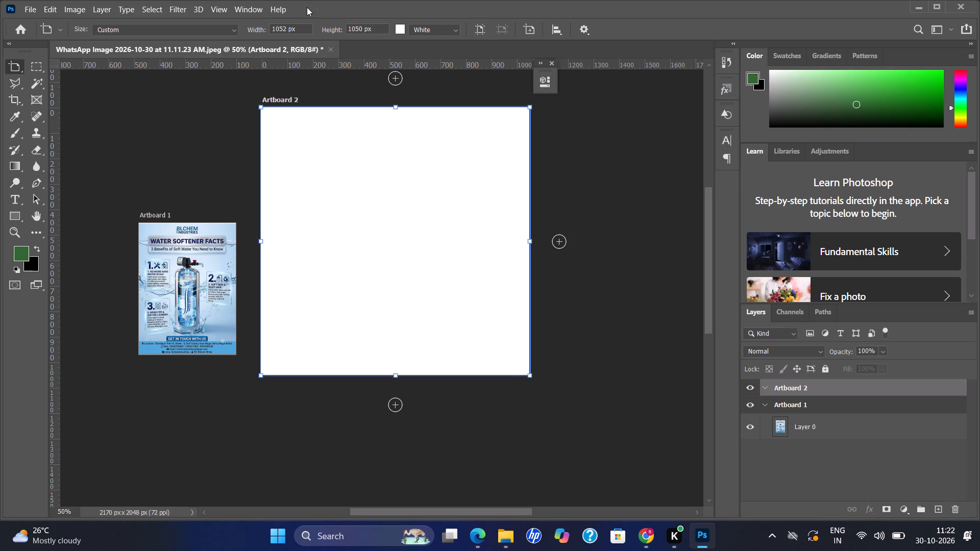
pyautogui.click(287, 30)
pyautogui.press('\\')
pyautogui.press('BackSpace')
pyautogui.press('BackSpace')
pyautogui.press('0')
pyautogui.press('Return')
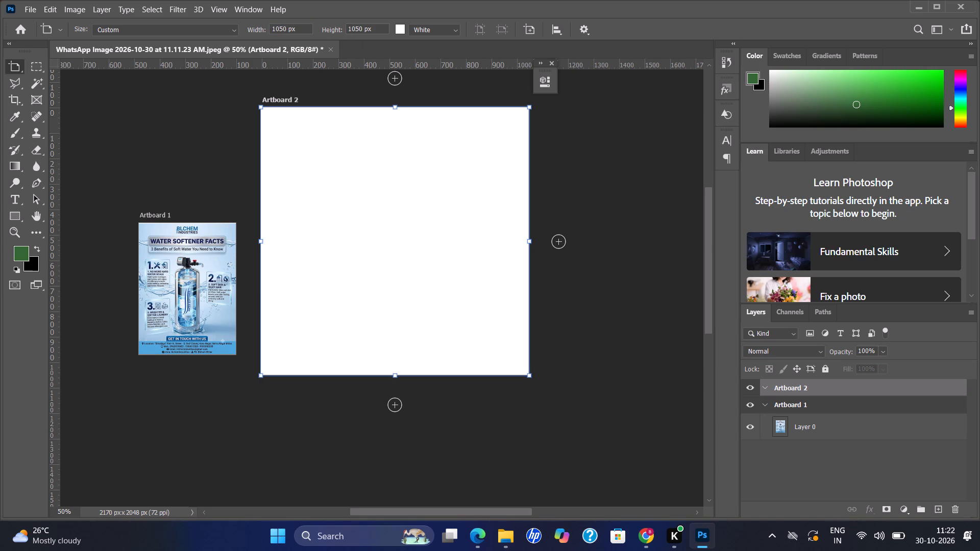
# Set the blank artboard's height to 1350 px.
pyautogui.click(355, 29)
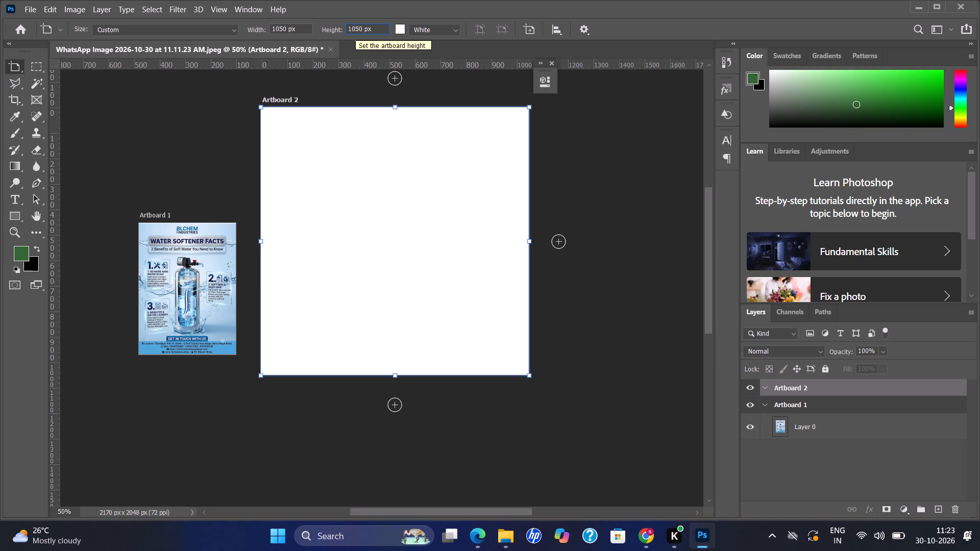
pyautogui.press('BackSpace')
pyautogui.press('3')
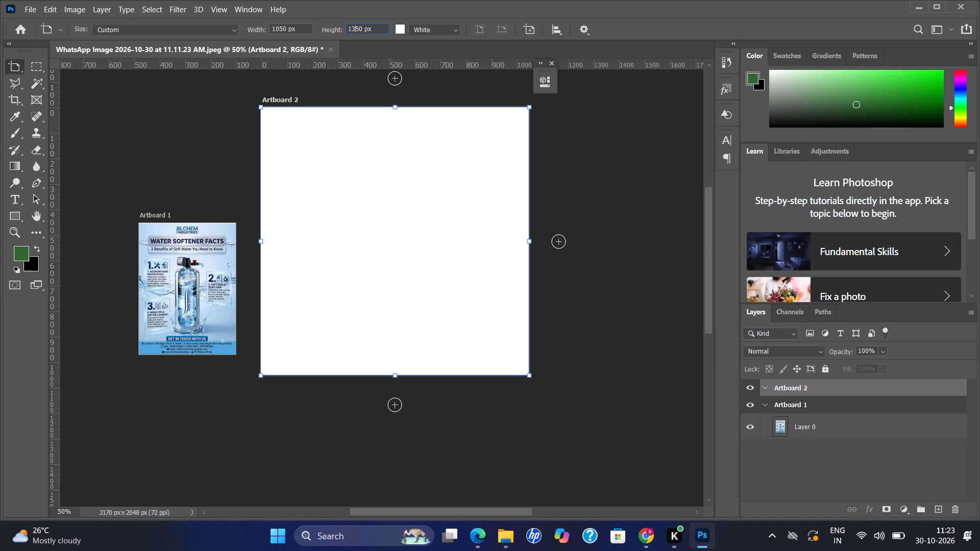
pyautogui.press('Return')
# Place the download (2) image from the graphic design for brochure folder on Artboard 2 and enlarge it to cover the whole artboard.
pyautogui.click(503, 536)
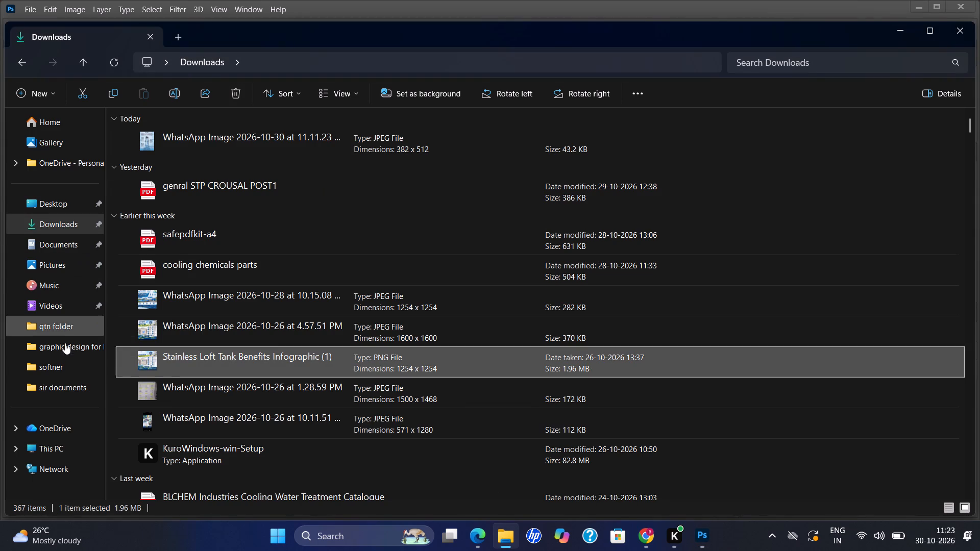
pyautogui.click(64, 346)
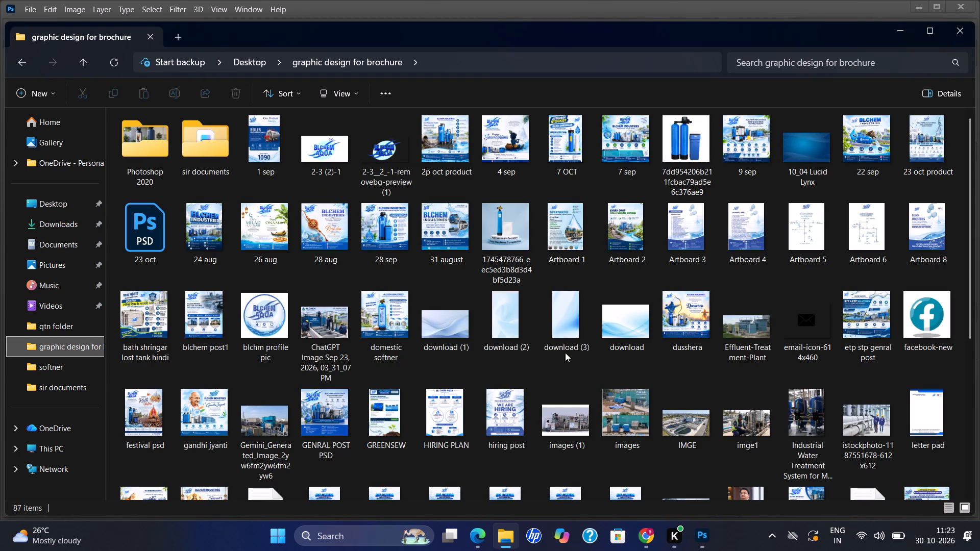
pyautogui.moveTo(512, 305); pyautogui.dragTo(691, 508)
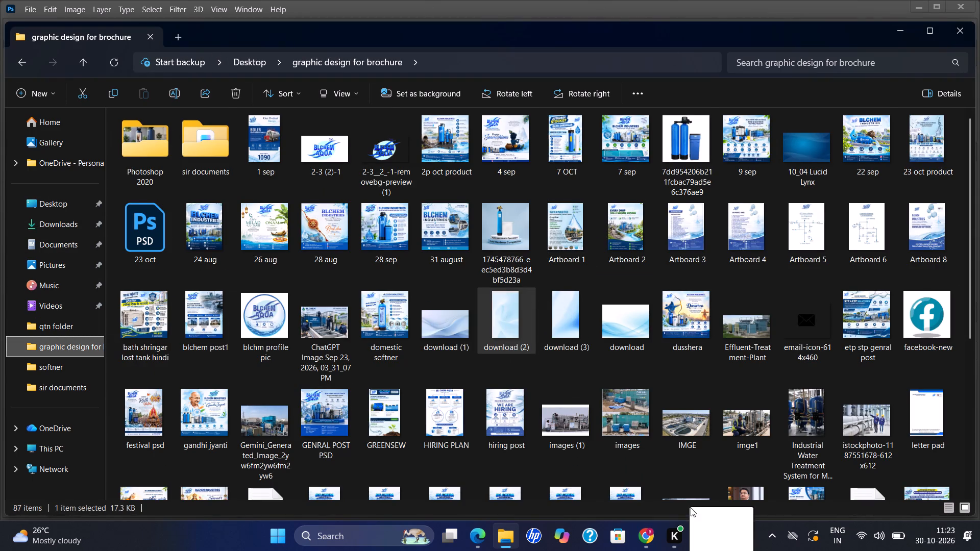
pyautogui.moveTo(691, 508); pyautogui.dragTo(424, 358)
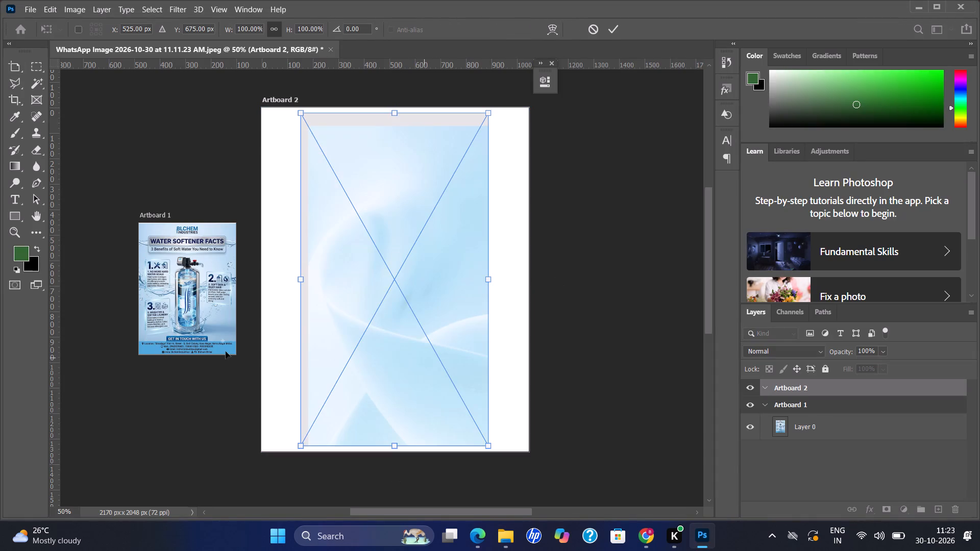
pyautogui.moveTo(303, 279); pyautogui.dragTo(262, 270)
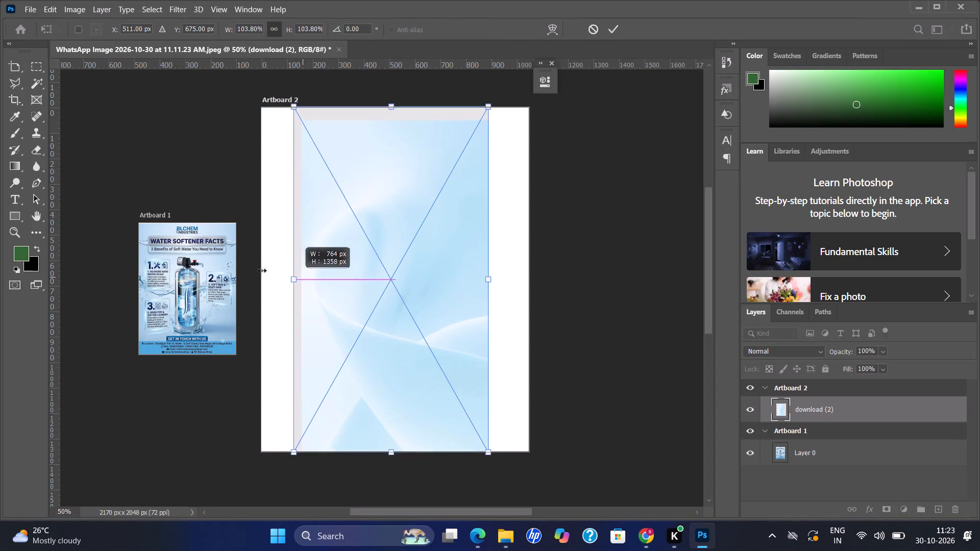
pyautogui.moveTo(262, 270); pyautogui.dragTo(253, 262)
pyautogui.moveTo(486, 284); pyautogui.dragTo(528, 332)
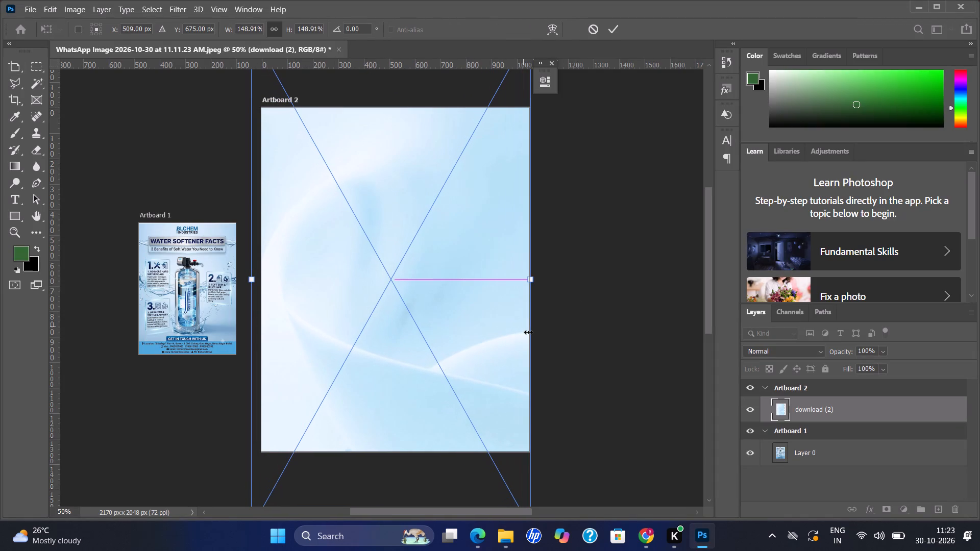
pyautogui.press('Return')
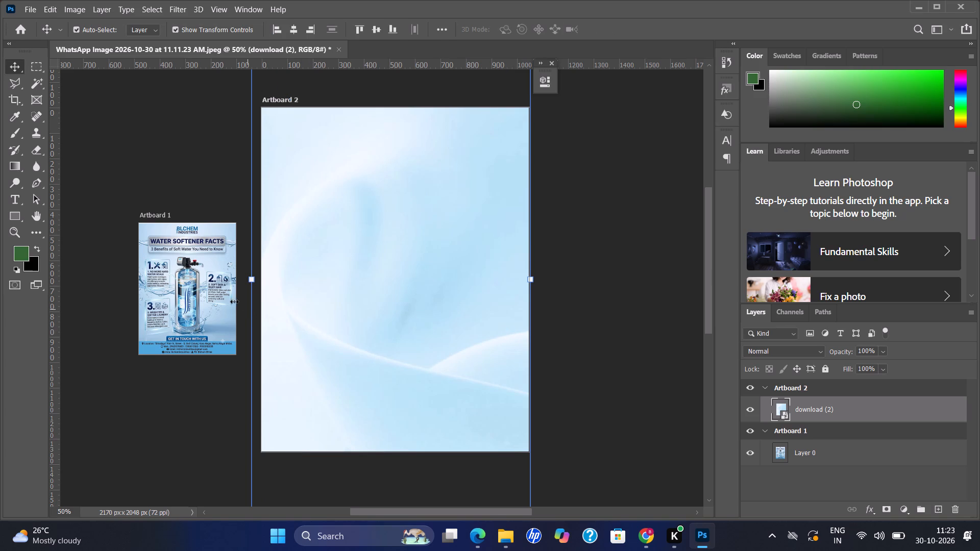
# Select the blue contact details strip along the bottom of the original poster and copy it to a new layer.
pyautogui.click(194, 310)
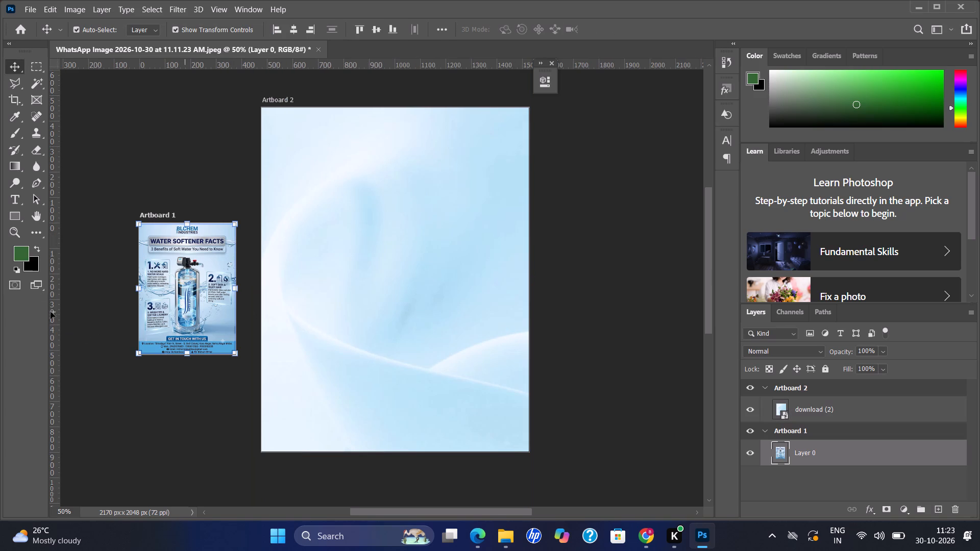
pyautogui.click(36, 64)
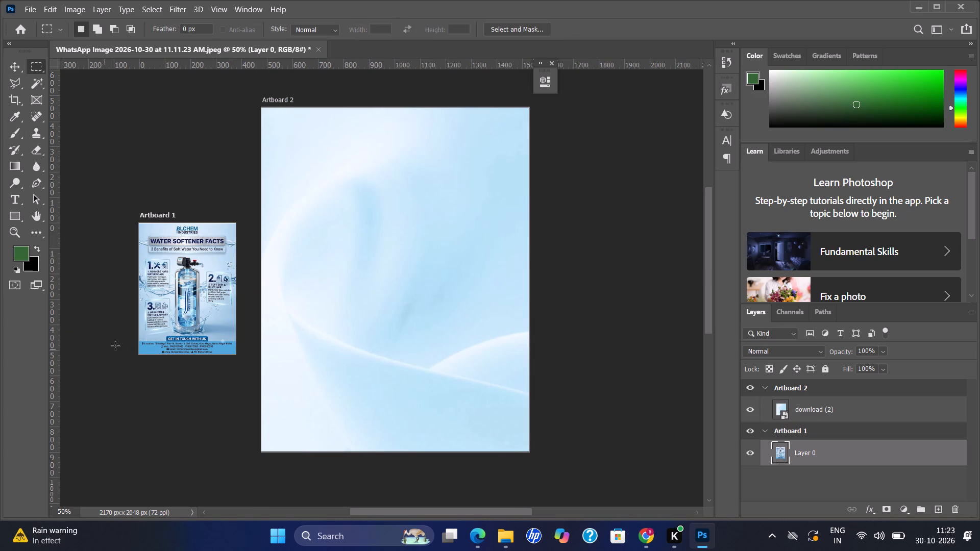
pyautogui.moveTo(118, 339); pyautogui.dragTo(251, 362)
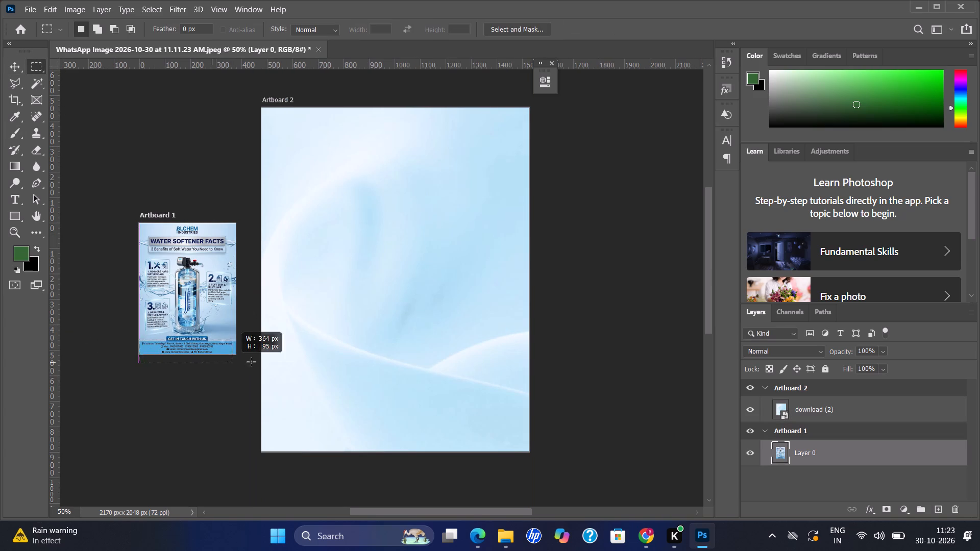
pyautogui.moveTo(251, 362); pyautogui.dragTo(246, 356)
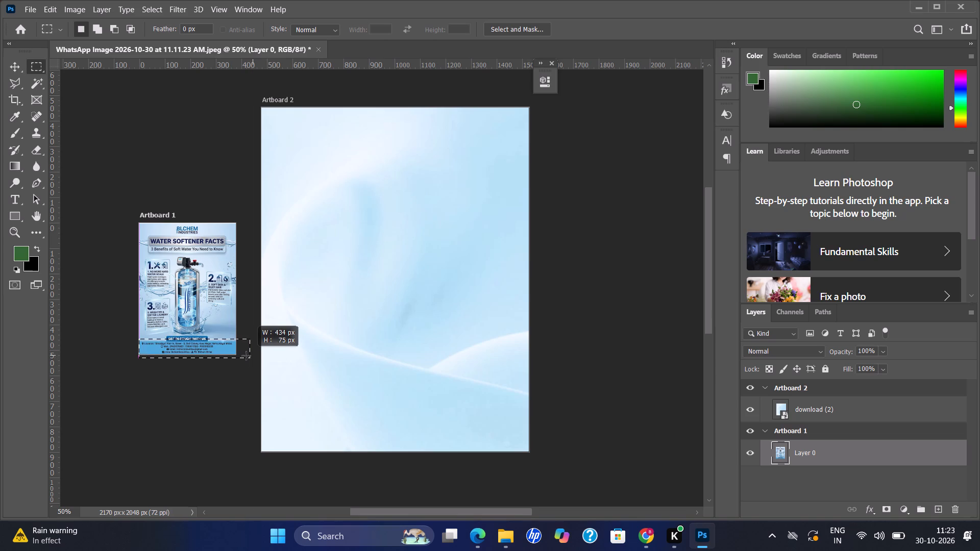
pyautogui.moveTo(246, 356); pyautogui.dragTo(235, 354)
pyautogui.press('Left')
pyautogui.press('Left')
pyautogui.press('Left')
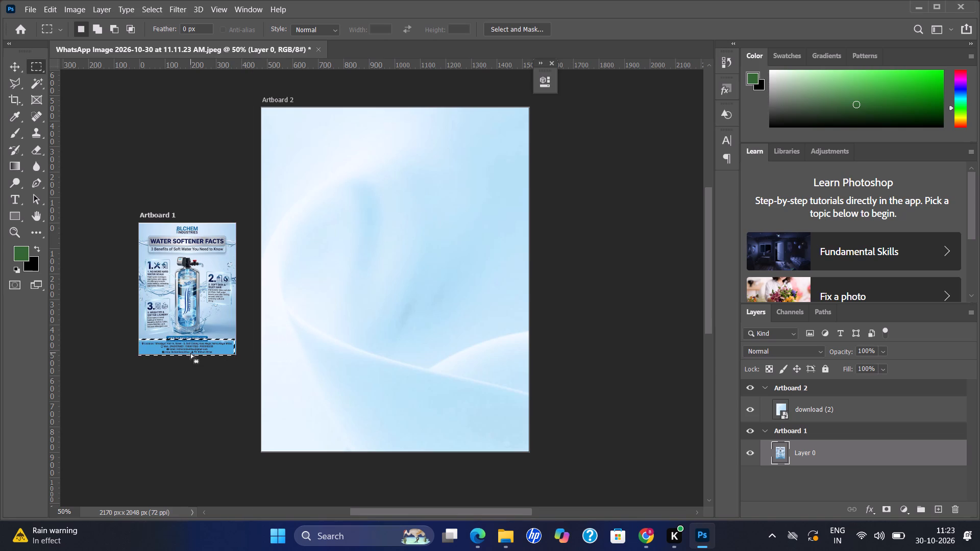
pyautogui.press('Down')
pyautogui.press('Down')
pyautogui.press('Down')
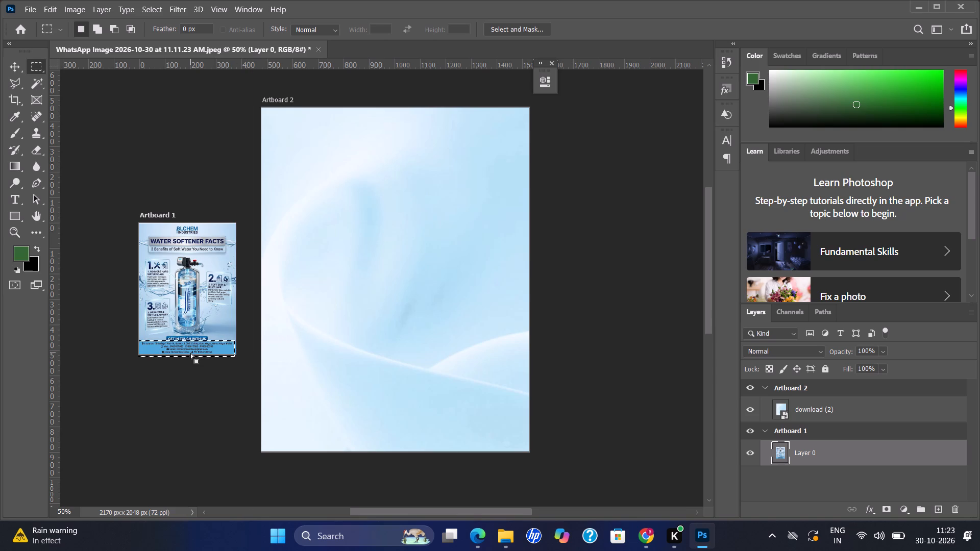
pyautogui.hotkey('ctrl', 'j')
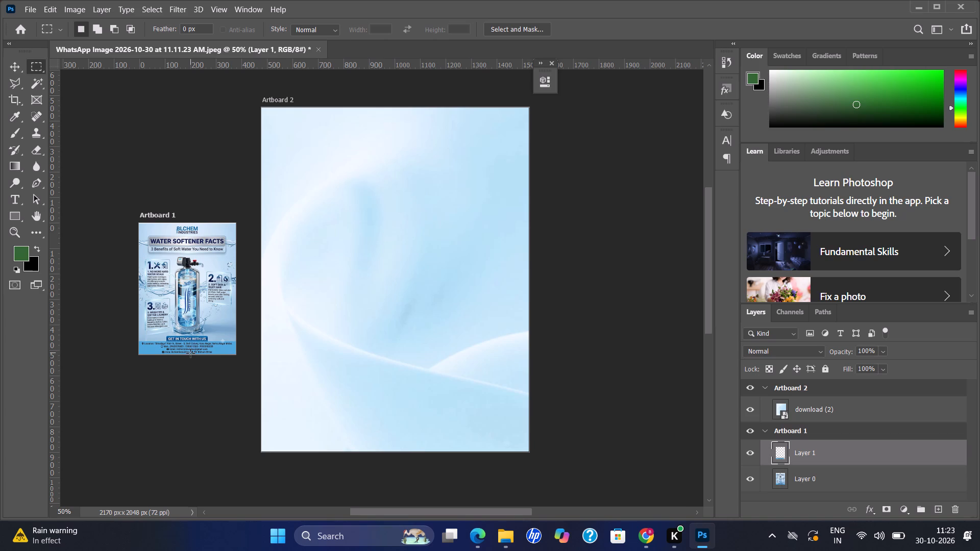
# Move the copied contact strip from the poster onto the lower part of Artboard 2.
pyautogui.press('v')
pyautogui.press('Right')
pyautogui.press('Right')
pyautogui.press('Right')
pyautogui.press('Right')
pyautogui.press('Right')
pyautogui.press('Right')
pyautogui.press('Right')
pyautogui.press('Right')
pyautogui.press('Right')
pyautogui.press('Right')
pyautogui.press('Right')
pyautogui.press('Right')
pyautogui.press('Right')
pyautogui.press('Right')
pyautogui.press('Right')
pyautogui.press('Right')
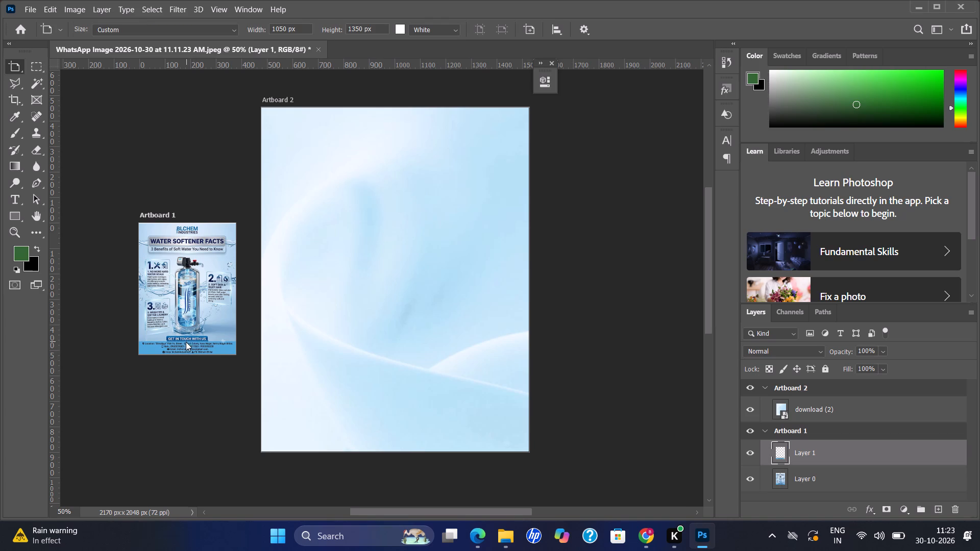
pyautogui.moveTo(202, 347); pyautogui.dragTo(242, 351)
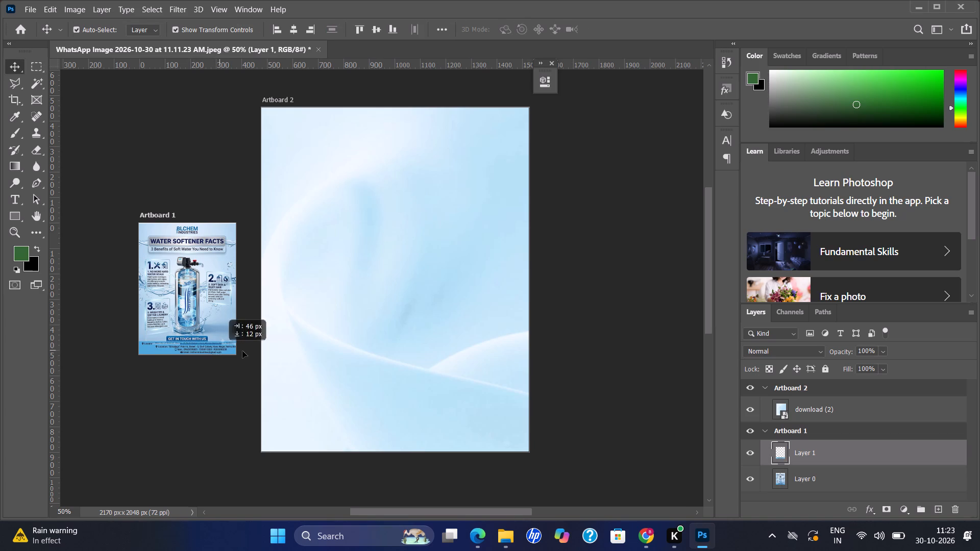
pyautogui.moveTo(242, 351); pyautogui.dragTo(370, 402)
# Scale the contact strip up proportionally until it spans the full width of Artboard 2.
pyautogui.hotkey('ctrl', 't')
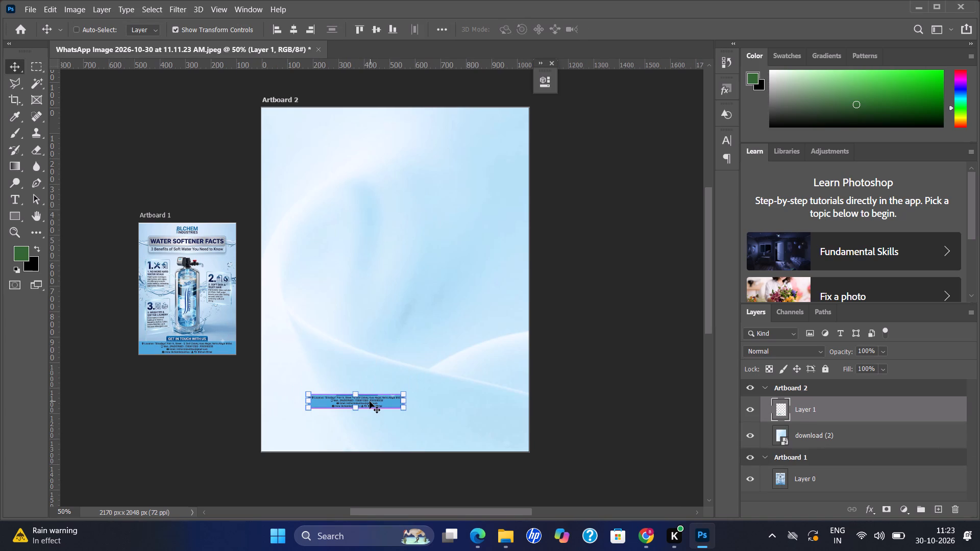
pyautogui.moveTo(407, 408); pyautogui.dragTo(469, 441)
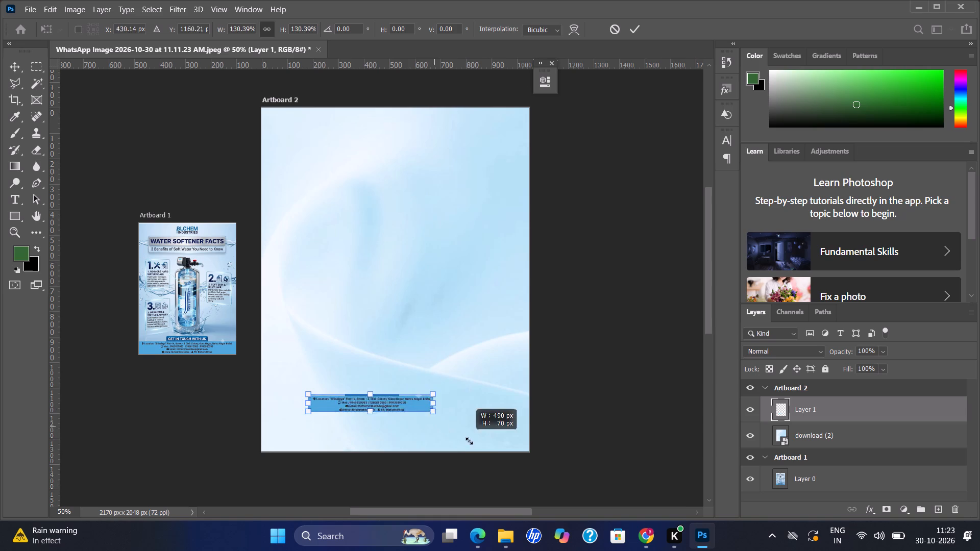
pyautogui.moveTo(469, 441); pyautogui.dragTo(514, 483)
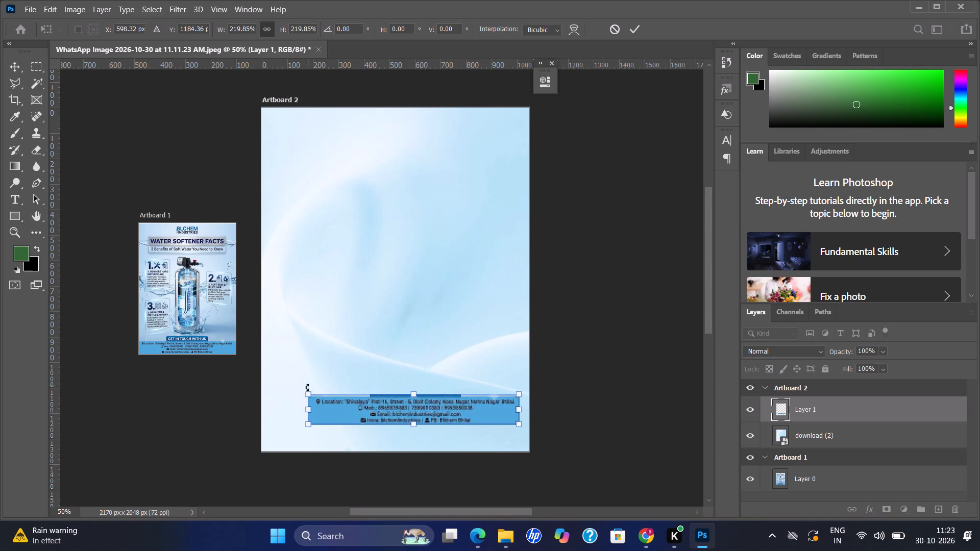
pyautogui.press('Return')
pyautogui.moveTo(308, 392); pyautogui.dragTo(265, 386)
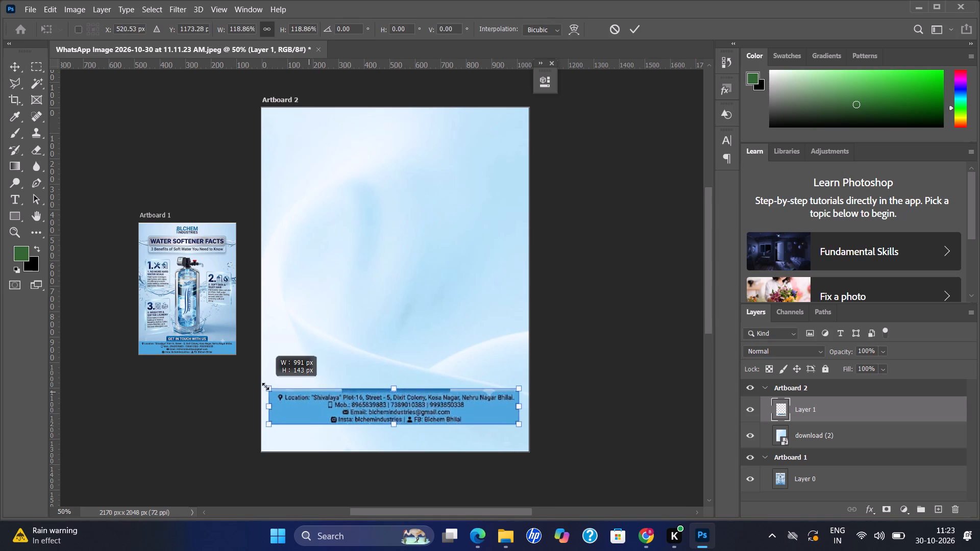
pyautogui.moveTo(265, 386); pyautogui.dragTo(259, 389)
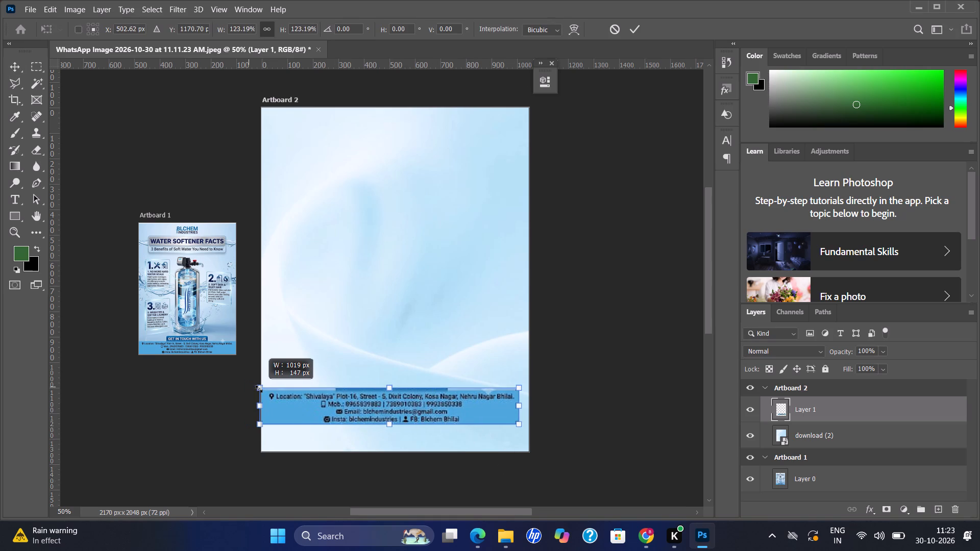
pyautogui.moveTo(259, 389); pyautogui.dragTo(259, 389)
pyautogui.moveTo(517, 424); pyautogui.dragTo(518, 429)
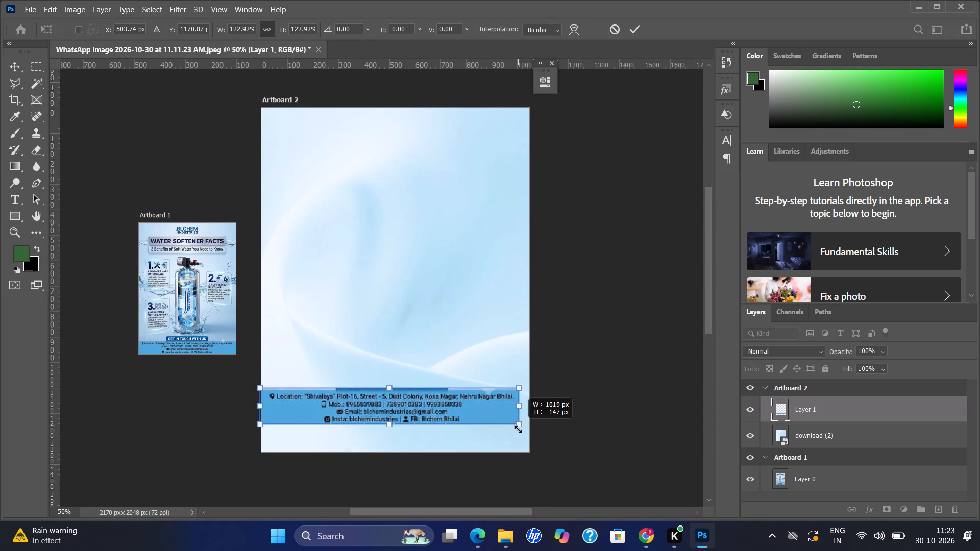
pyautogui.moveTo(518, 429); pyautogui.dragTo(527, 443)
# Move the enlarged contact strip down to the bottom edge of Artboard 2 as a footer.
pyautogui.press('Down')
pyautogui.press('Down')
pyautogui.press('Down')
pyautogui.press('Down')
pyautogui.press('Down')
pyautogui.press('Down')
pyautogui.press('Down')
pyautogui.press('Down')
pyautogui.press('Down')
pyautogui.press('Down')
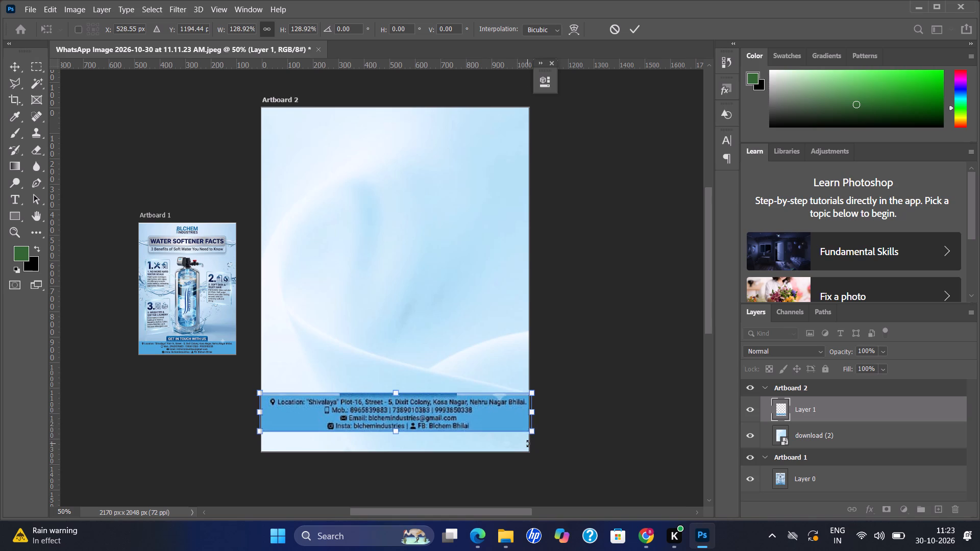
pyautogui.press('Down')
pyautogui.moveTo(474, 418); pyautogui.dragTo(475, 431)
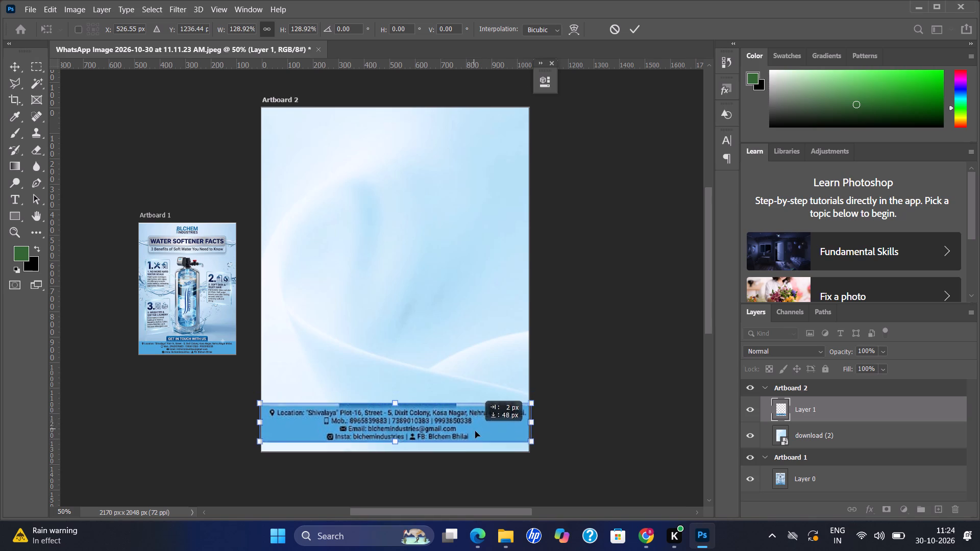
pyautogui.moveTo(475, 431); pyautogui.dragTo(476, 440)
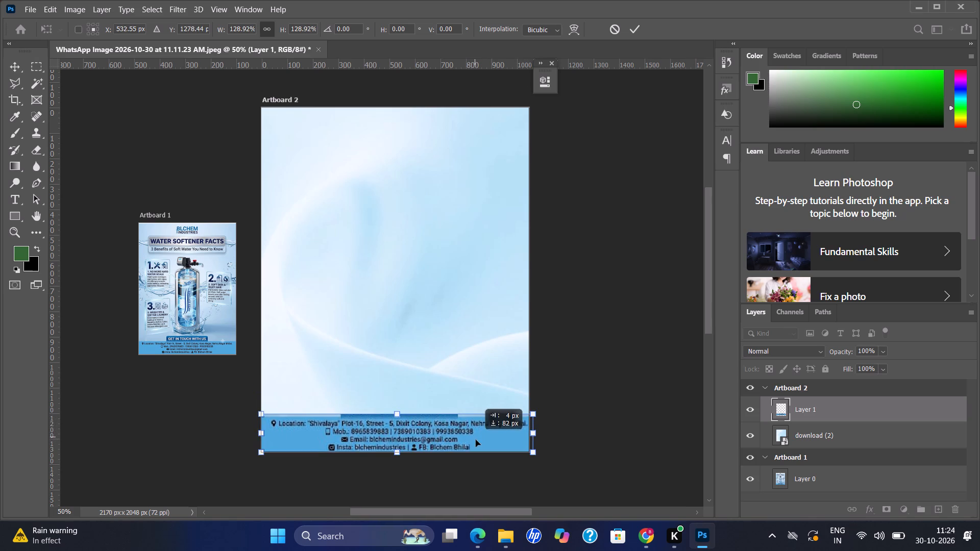
pyautogui.moveTo(476, 440); pyautogui.dragTo(475, 437)
pyautogui.press('Return')
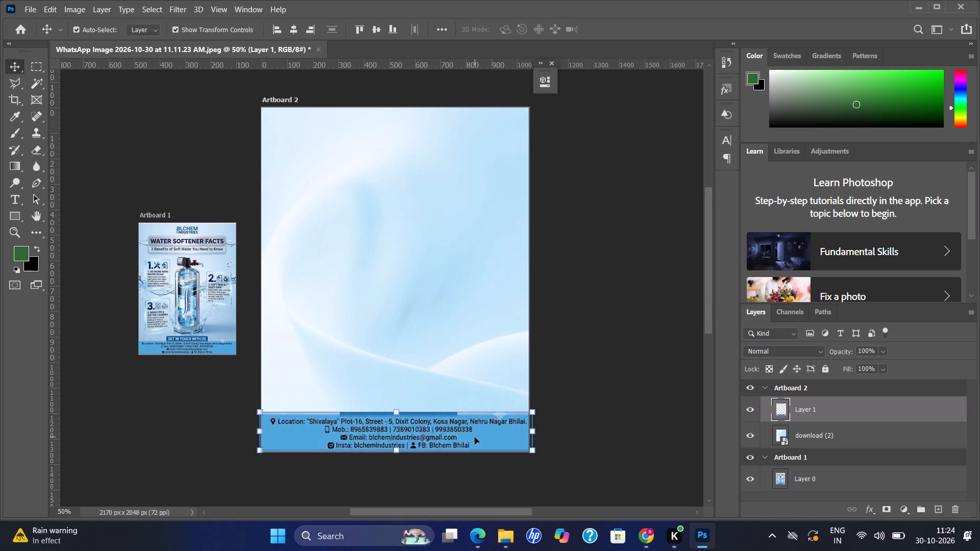
# Select the download (2) background image on Artboard 2.
pyautogui.click(444, 345)
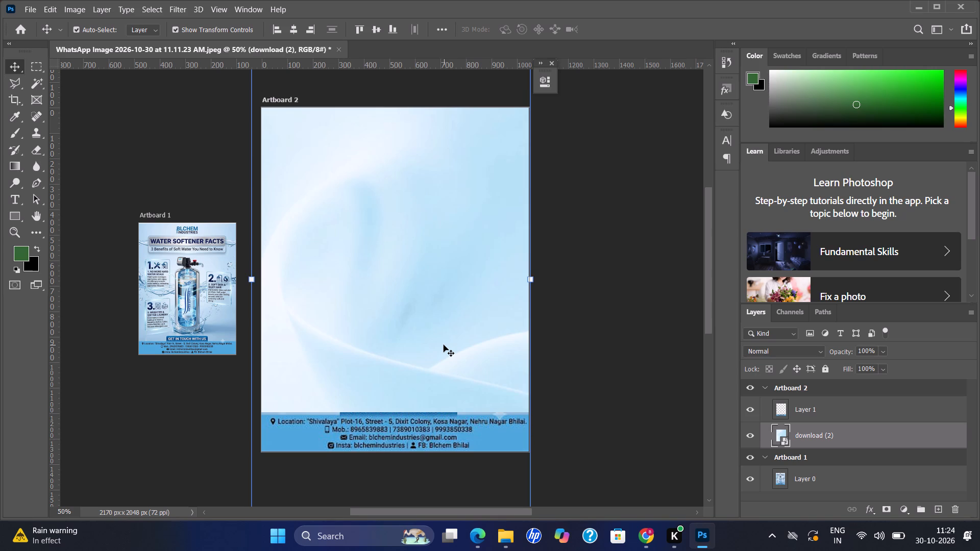
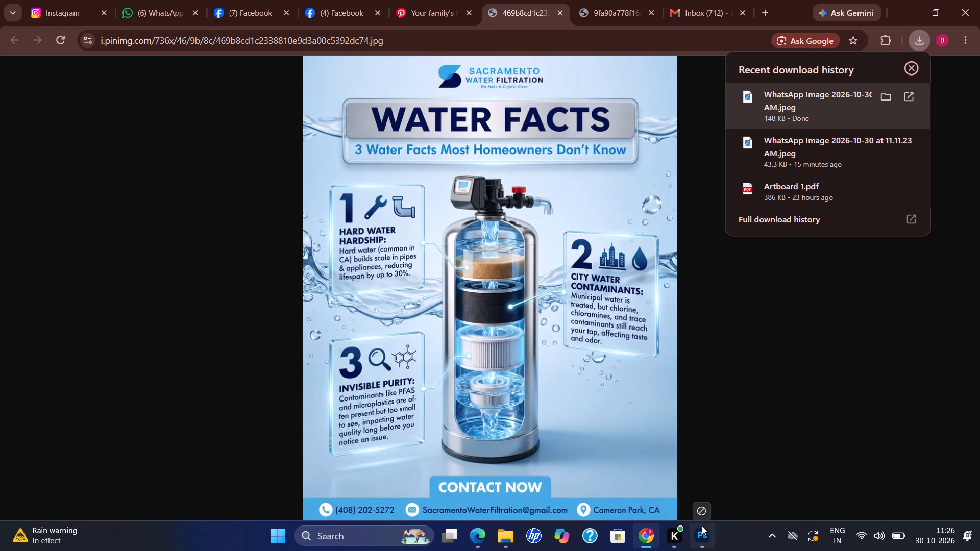
# Place the downloaded image WhatsApp Image 2026-10-30 at 11.25.53 AM onto Artboard 2 in Photoshop at 100% scale.
pyautogui.moveTo(702, 526); pyautogui.dragTo(443, 359)
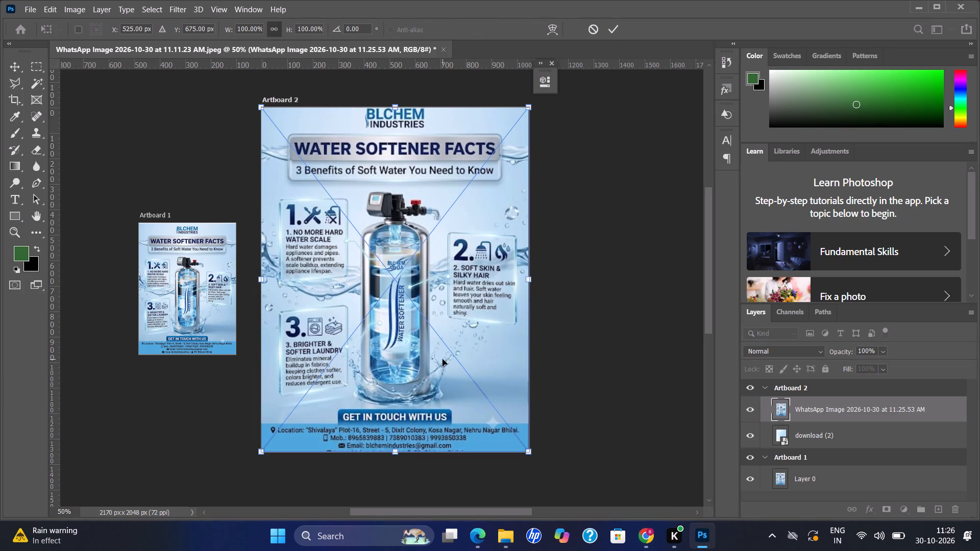
pyautogui.press('Return')
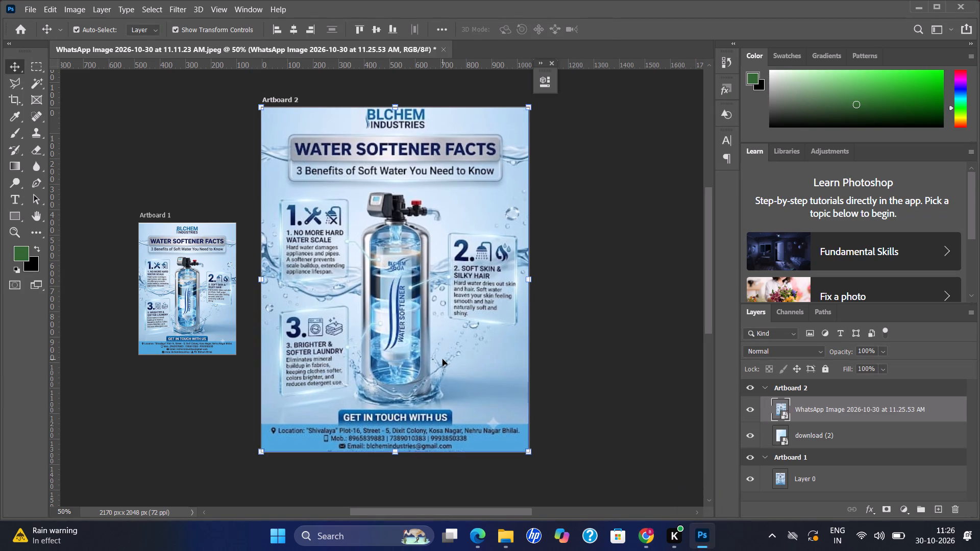
# Select the original flyer image, Layer 0, on Artboard 1.
pyautogui.click(212, 270)
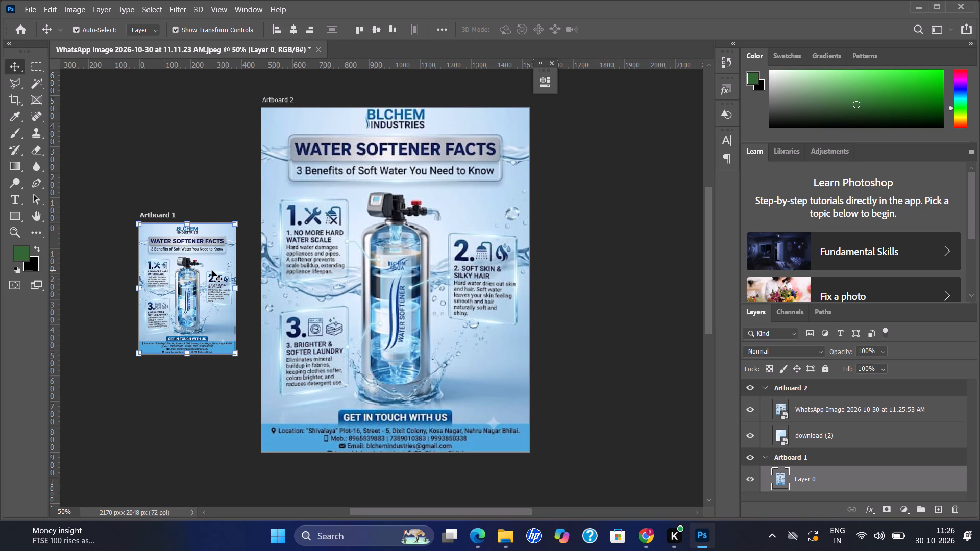
pyautogui.hotkey('ctrl', '=')
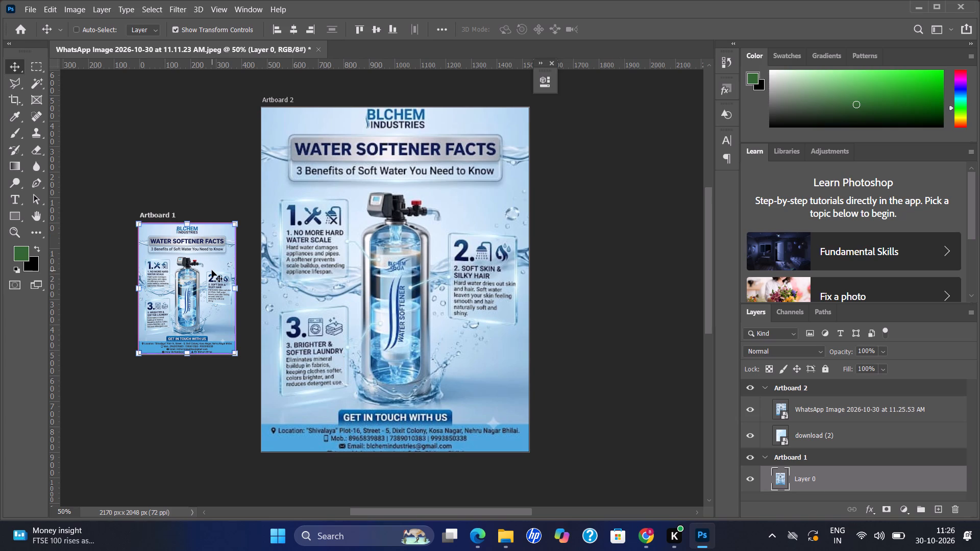
pyautogui.hotkey('ctrl', '=')
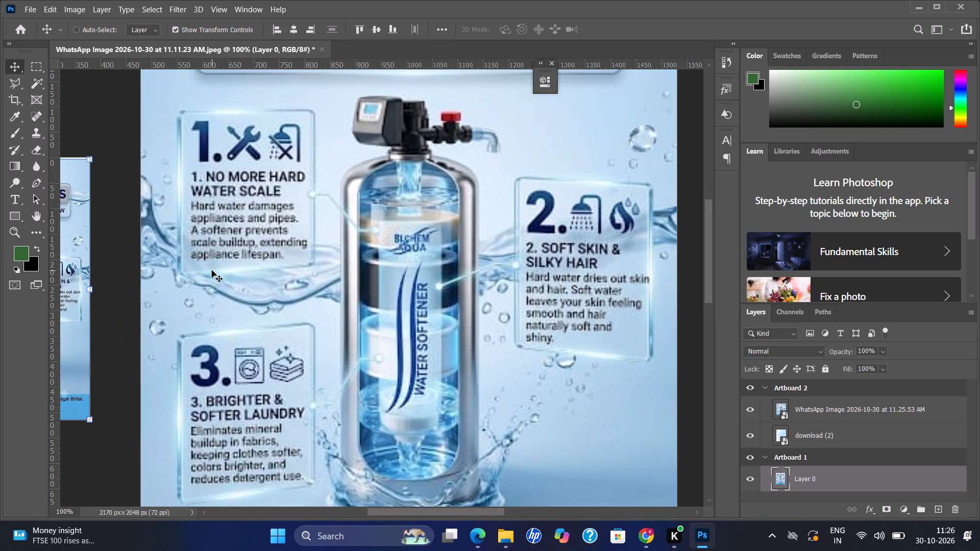
pyautogui.hotkey('ctrl', '-')
pyautogui.hotkey('ctrl', '-')
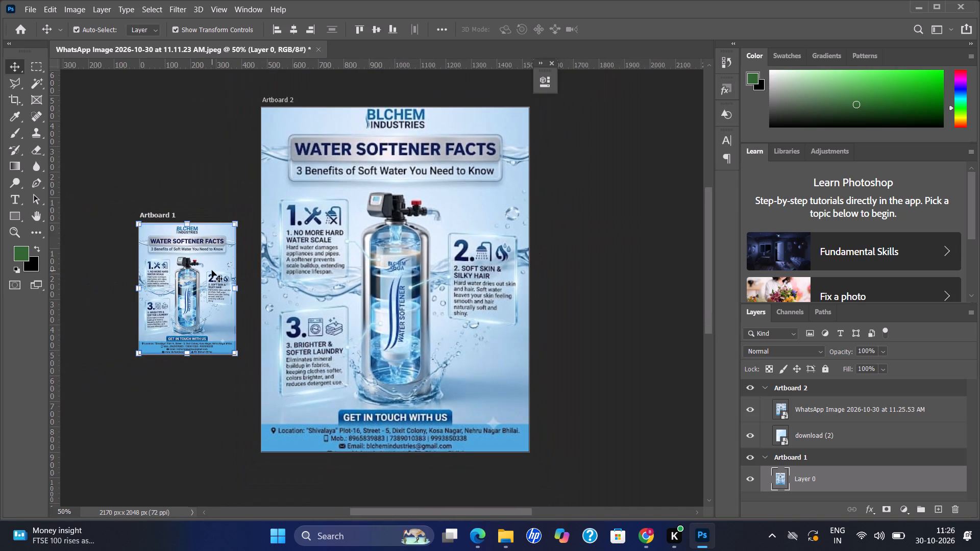
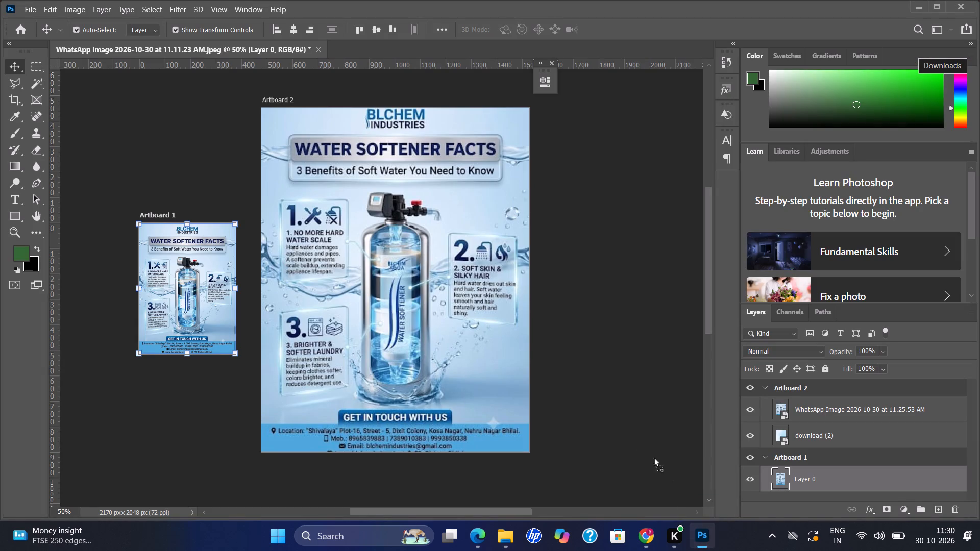
# Open the downloaded Blue Water Softener Solutions.png from the browser as a separate document in Photoshop.
pyautogui.moveTo(654, 457); pyautogui.dragTo(367, 46)
pyautogui.scroll(-1, 453, 195)
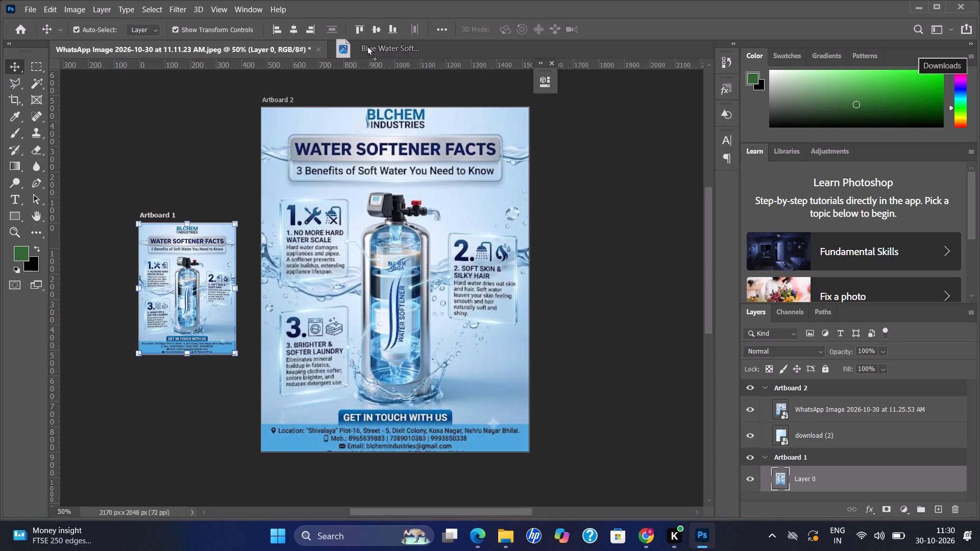
pyautogui.moveTo(367, 46); pyautogui.dragTo(367, 47)
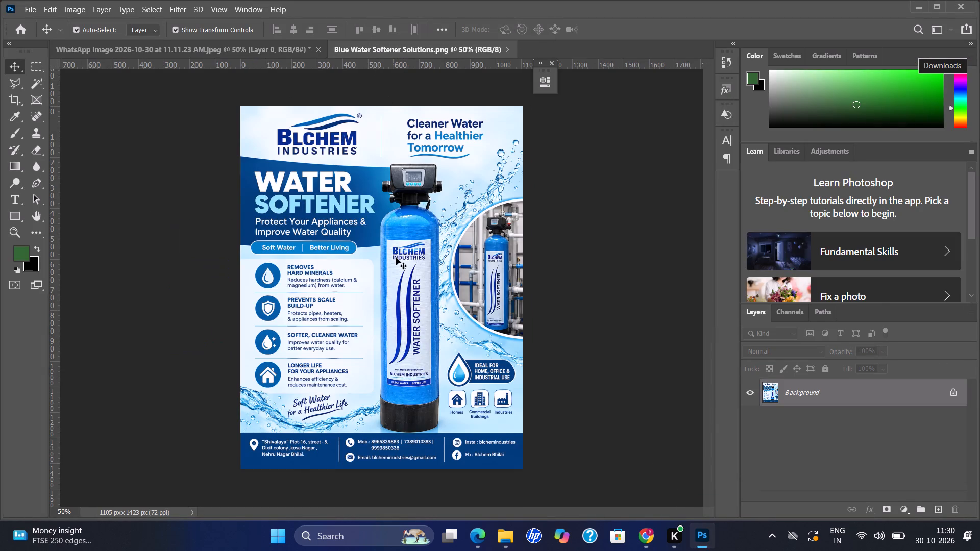
# In File Explorer's Downloads folder, delete the two WhatsApp images dated 2026-10-30 and the Blue Water Softener Solutions image.
pyautogui.click(643, 542)
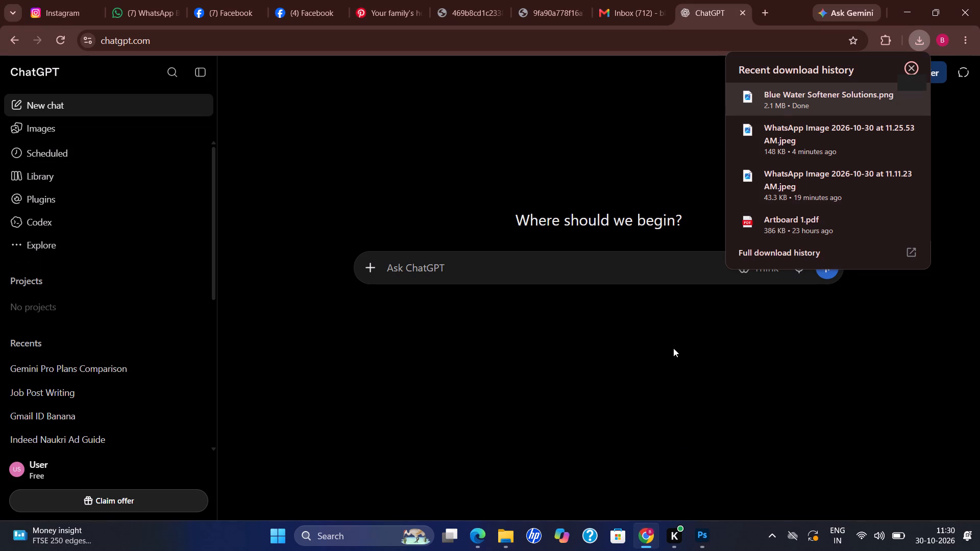
pyautogui.click(503, 543)
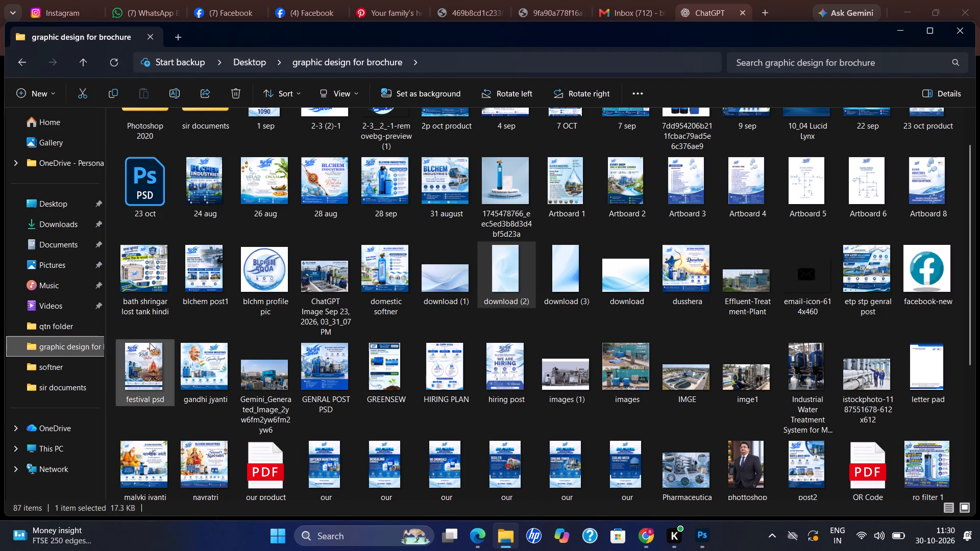
pyautogui.click(69, 228)
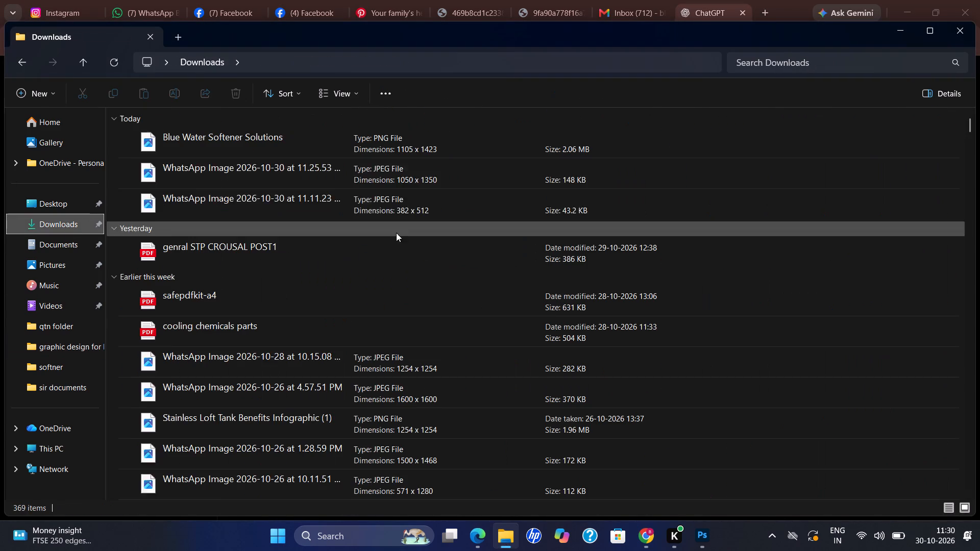
pyautogui.click(399, 143)
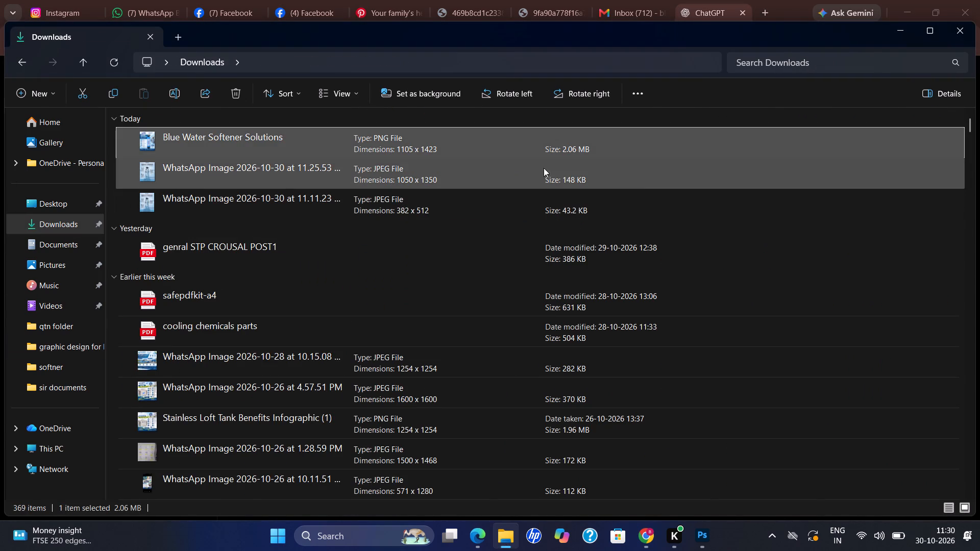
pyautogui.click(679, 178)
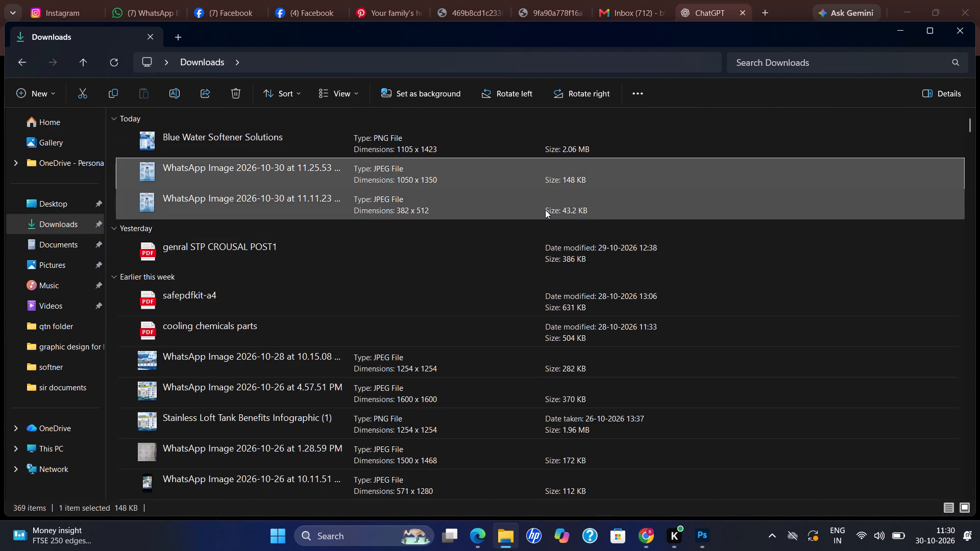
pyautogui.press('Delete')
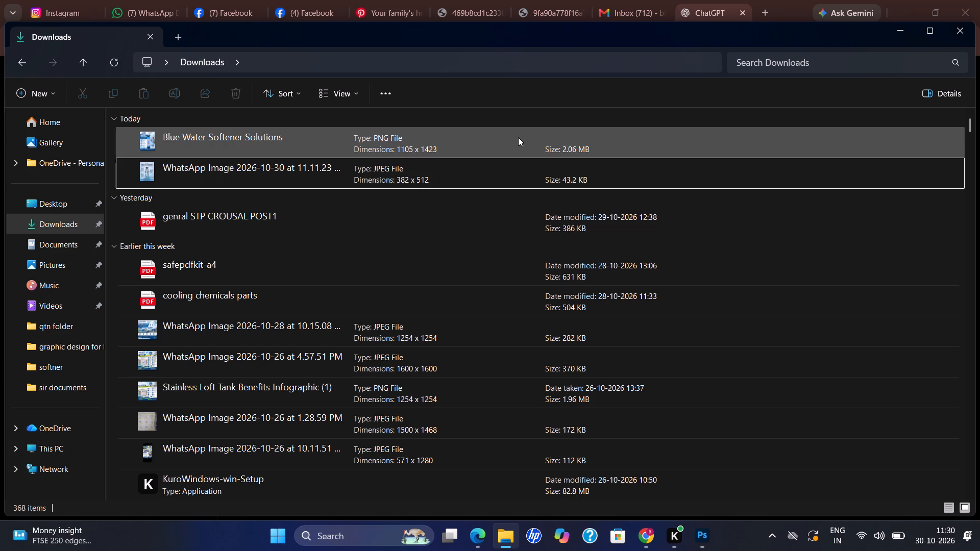
pyautogui.click(510, 168)
pyautogui.press('Delete')
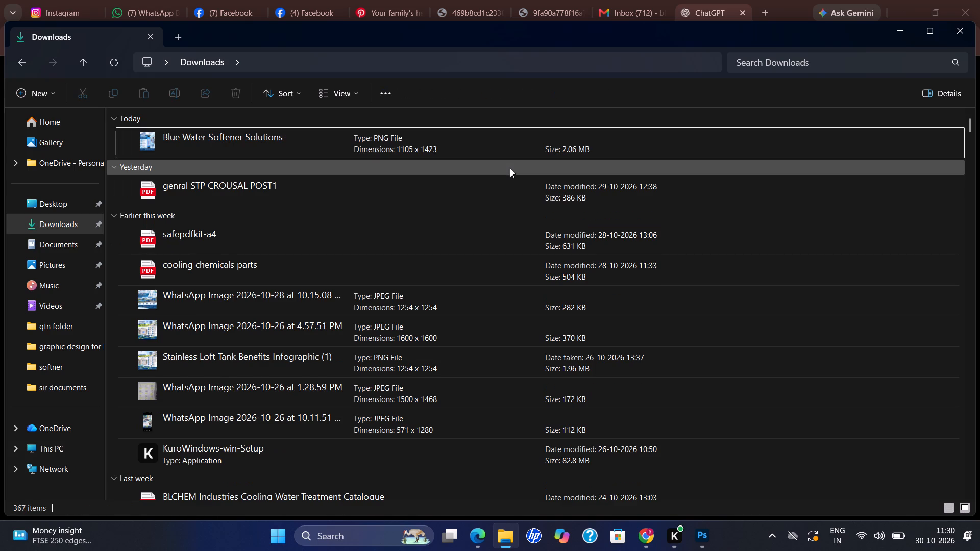
pyautogui.click(525, 136)
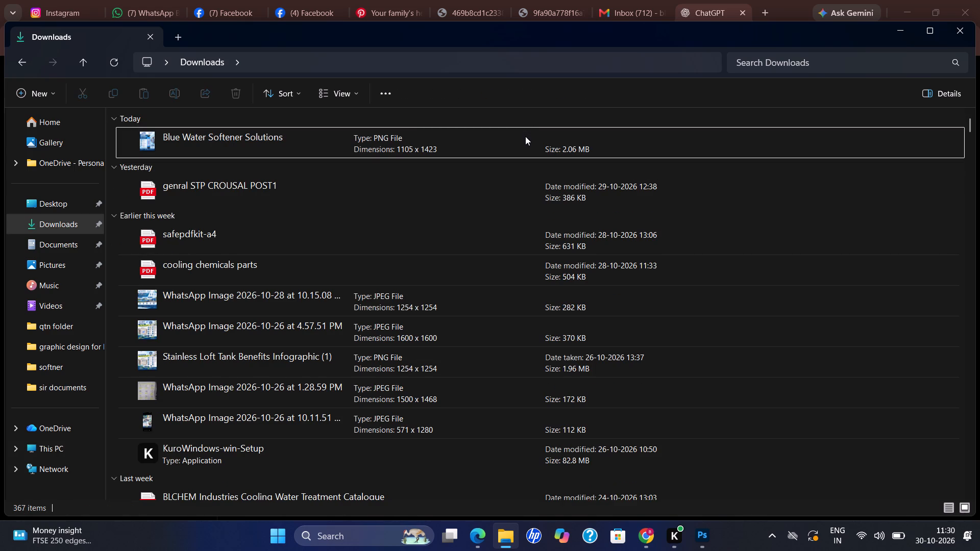
pyautogui.press('Delete')
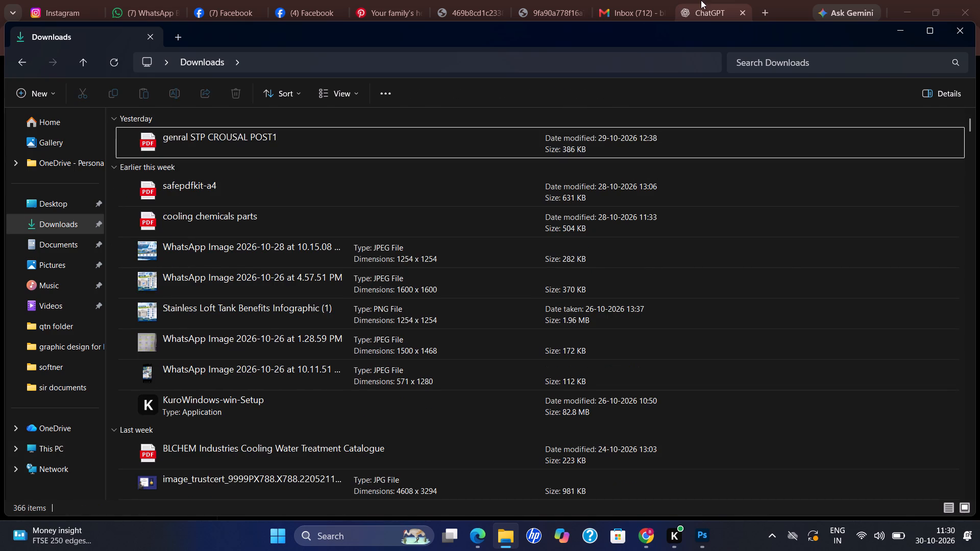
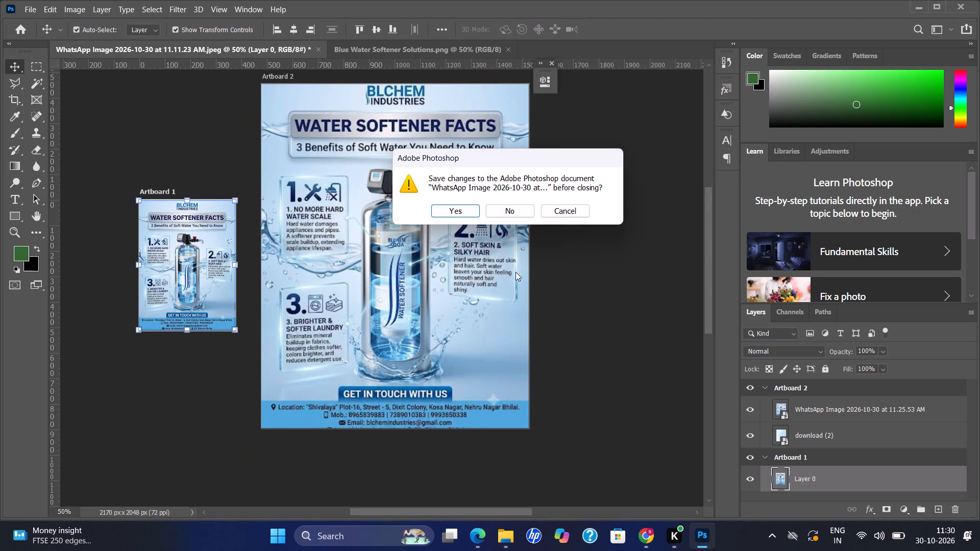
# Close the WhatsApp Image 2026-10-30 document with the two artboards without saving its changes.
pyautogui.click(493, 217)
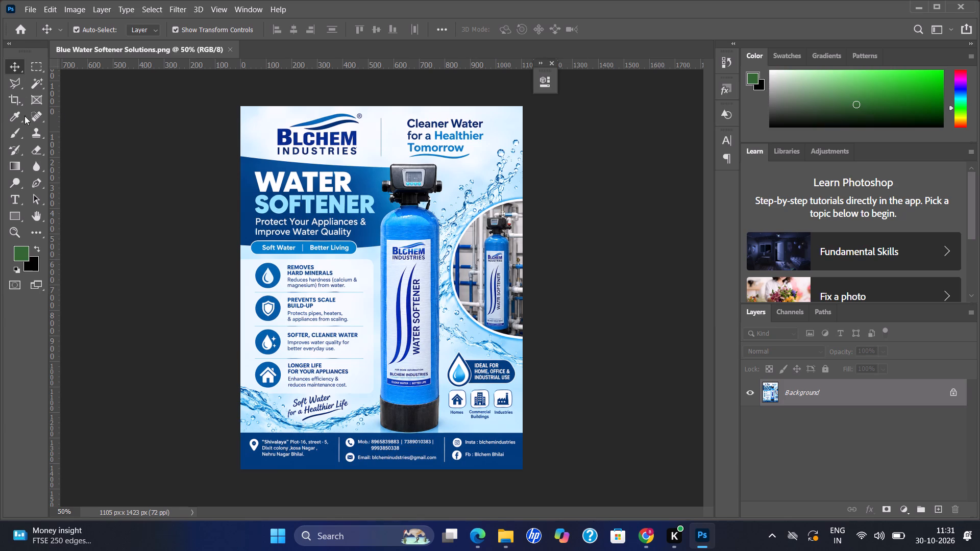
# Start a Polygonal Lasso selection at the upper-left corner of the dark blue WATER SOFTENER banner on the Blue Water Softener Solutions poster.
pyautogui.click(5, 87)
pyautogui.click(240, 155)
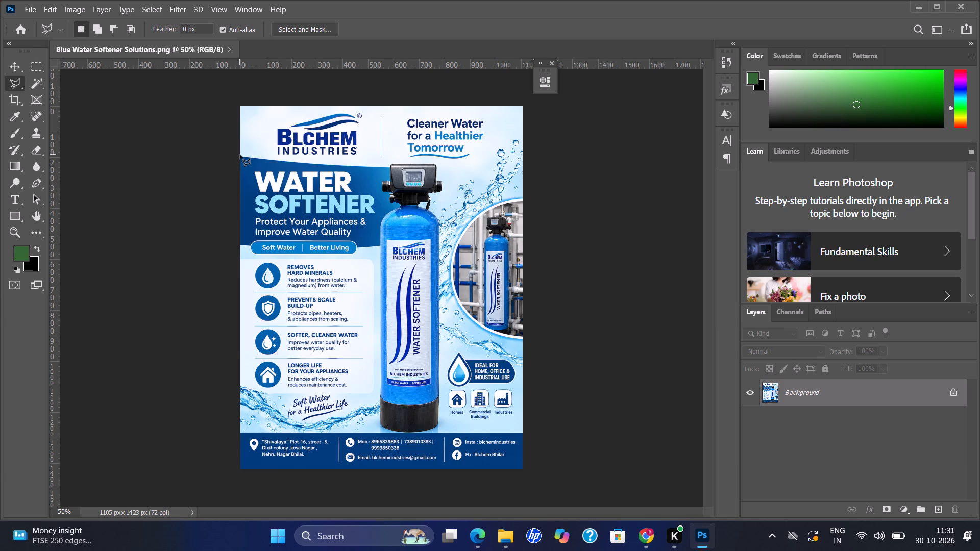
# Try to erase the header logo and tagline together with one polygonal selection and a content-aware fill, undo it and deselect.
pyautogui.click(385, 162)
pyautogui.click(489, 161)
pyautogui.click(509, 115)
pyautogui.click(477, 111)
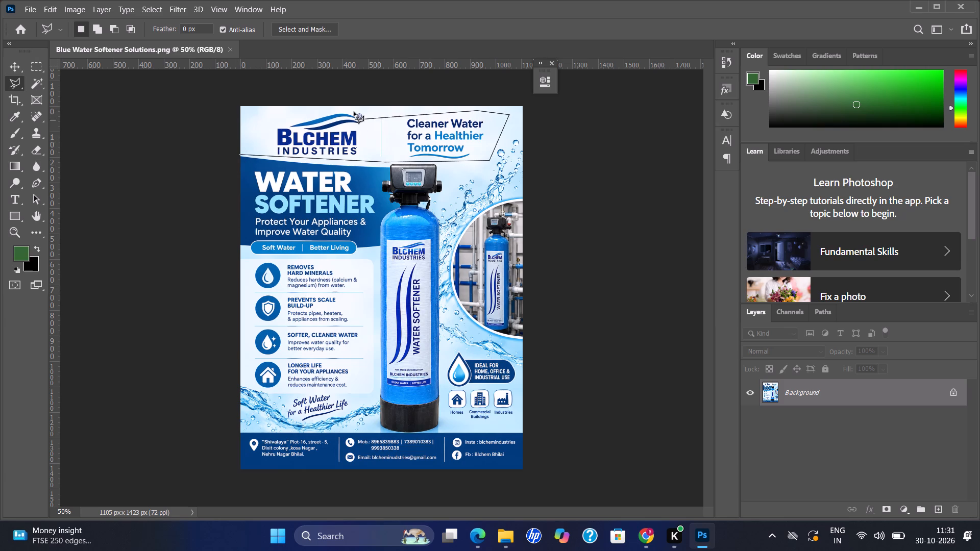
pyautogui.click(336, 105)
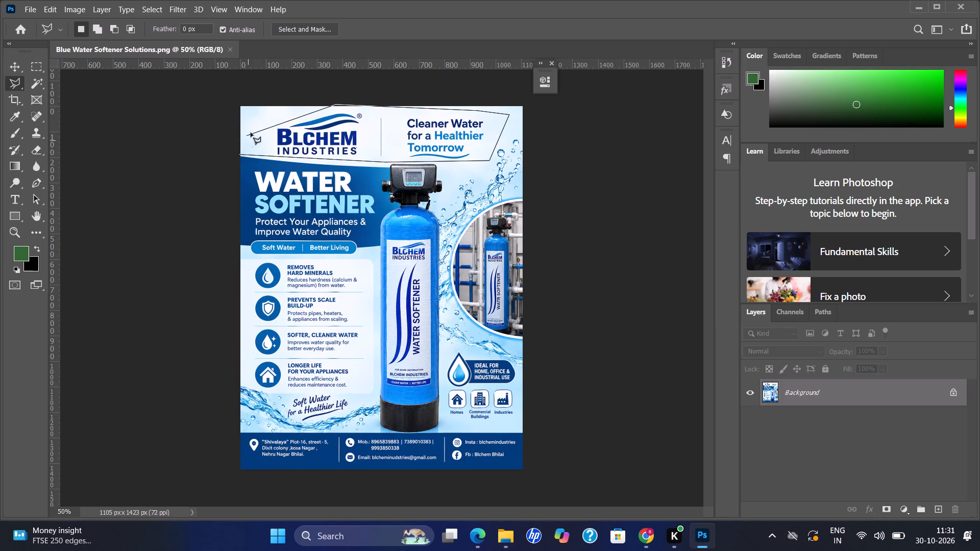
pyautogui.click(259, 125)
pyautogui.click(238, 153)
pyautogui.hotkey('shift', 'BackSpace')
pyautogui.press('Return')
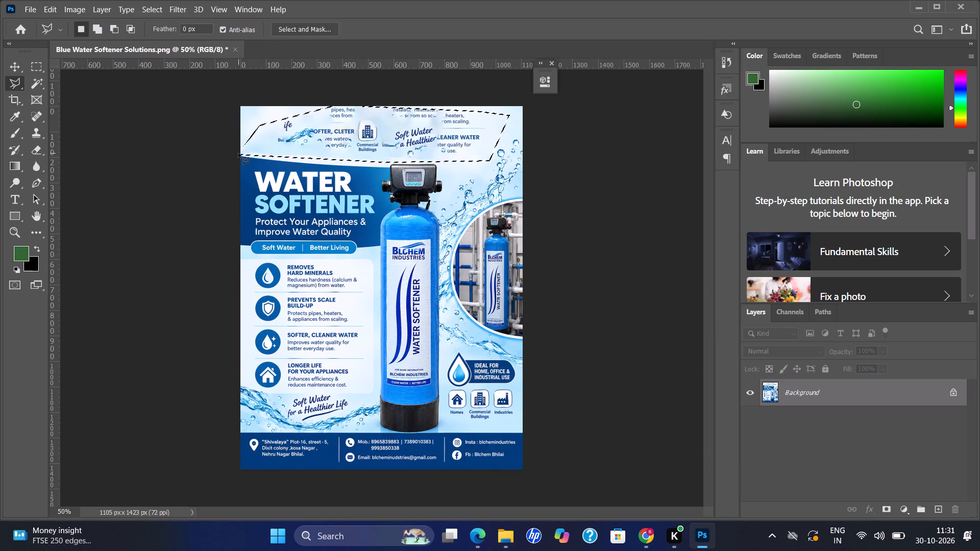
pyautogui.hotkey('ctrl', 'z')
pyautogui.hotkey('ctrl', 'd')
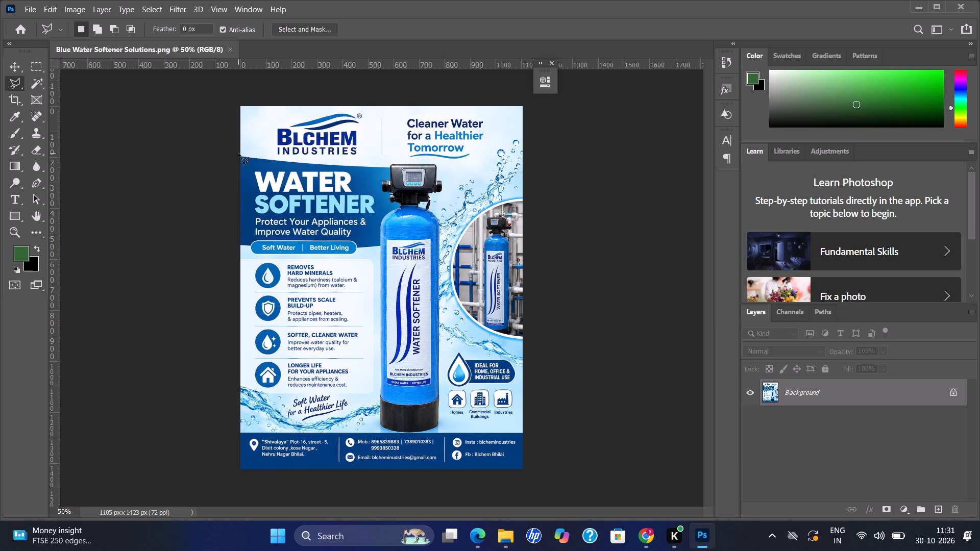
# Outline the "Cleaner Water for a Healthier Tomorrow" tagline with the Polygonal Lasso, remove it with a content-aware fill and deselect.
pyautogui.click(396, 153)
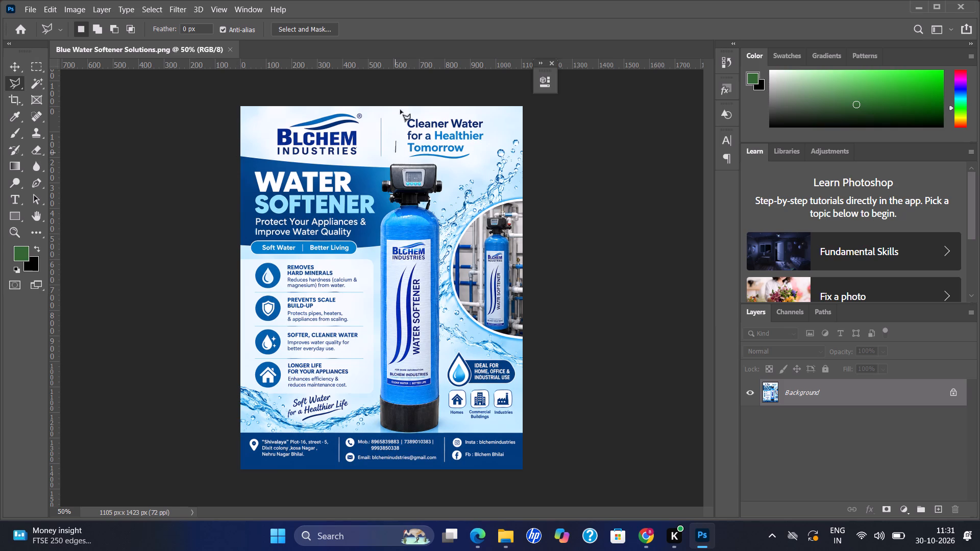
pyautogui.click(402, 110)
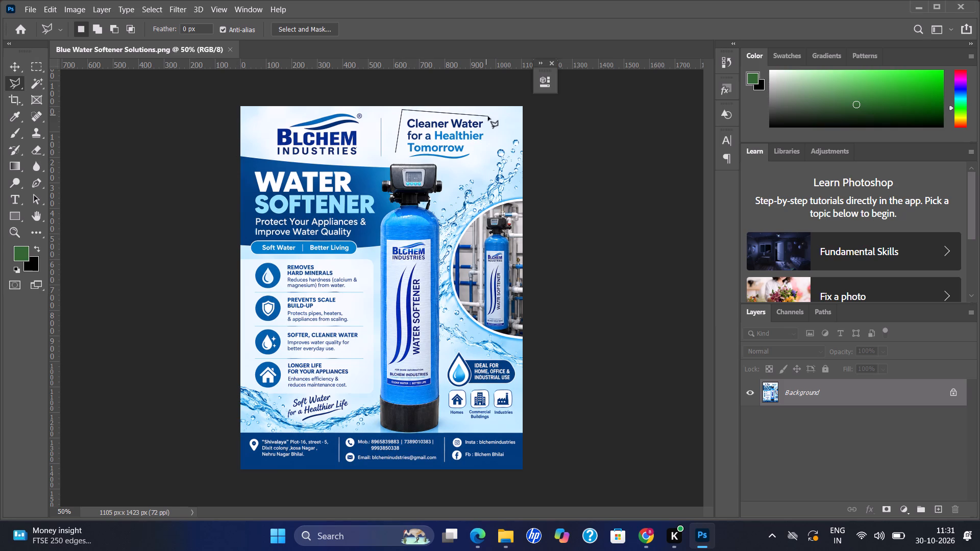
pyautogui.click(488, 116)
pyautogui.click(485, 167)
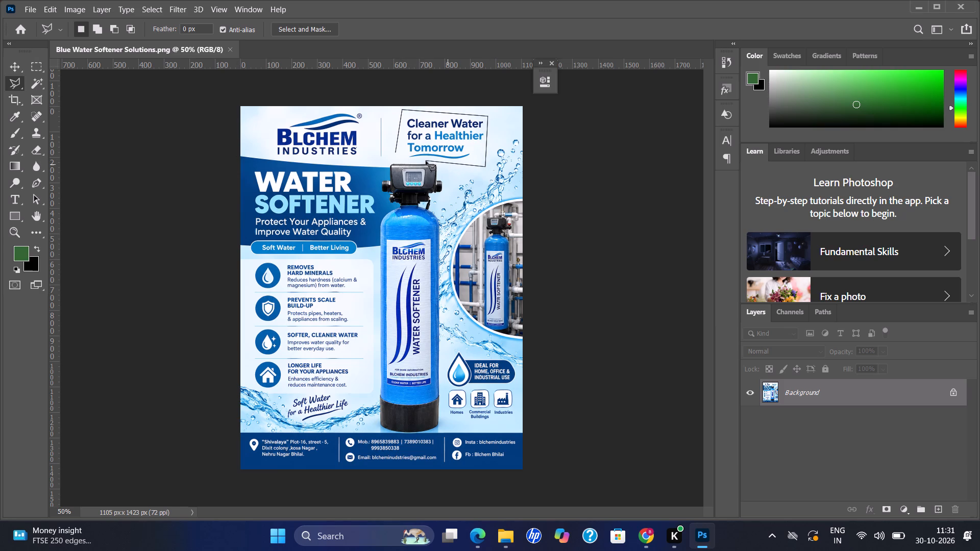
pyautogui.click(426, 161)
pyautogui.click(402, 161)
pyautogui.click(394, 153)
pyautogui.hotkey('shift', 'BackSpace')
pyautogui.press('Return')
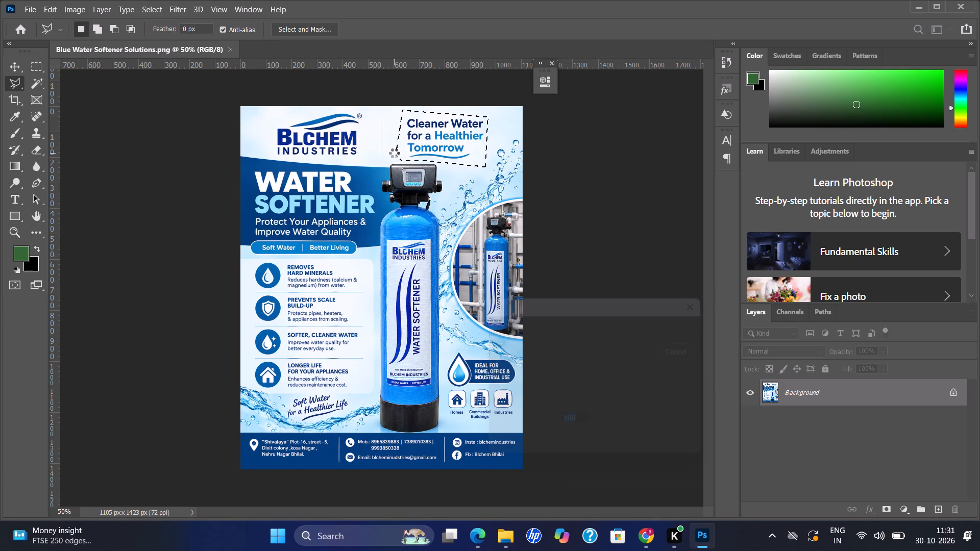
pyautogui.hotkey('ctrl', 'd')
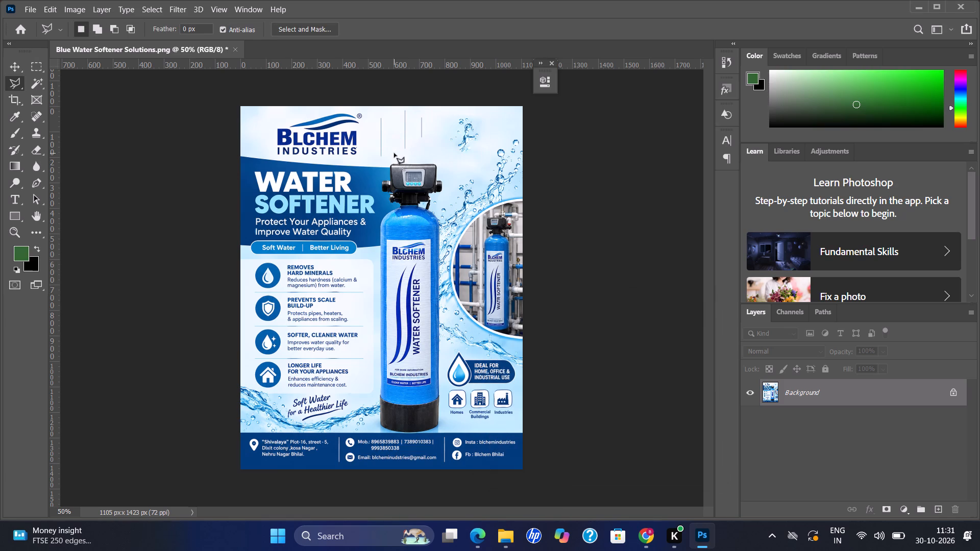
# Outline the Blchem Industries logo in the poster header, remove it with a content-aware fill and deselect.
pyautogui.click(271, 151)
pyautogui.click(344, 164)
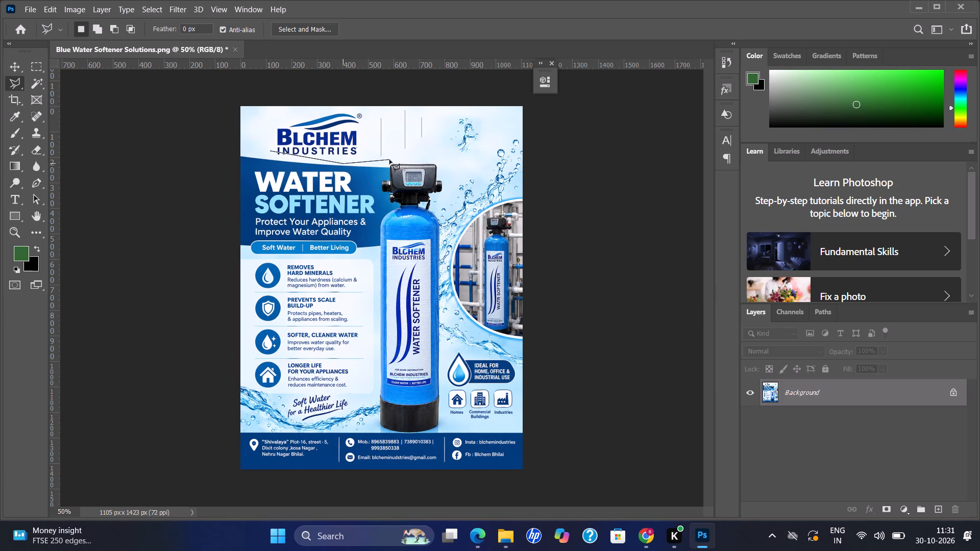
pyautogui.click(389, 160)
pyautogui.click(388, 120)
pyautogui.click(339, 102)
pyautogui.click(258, 120)
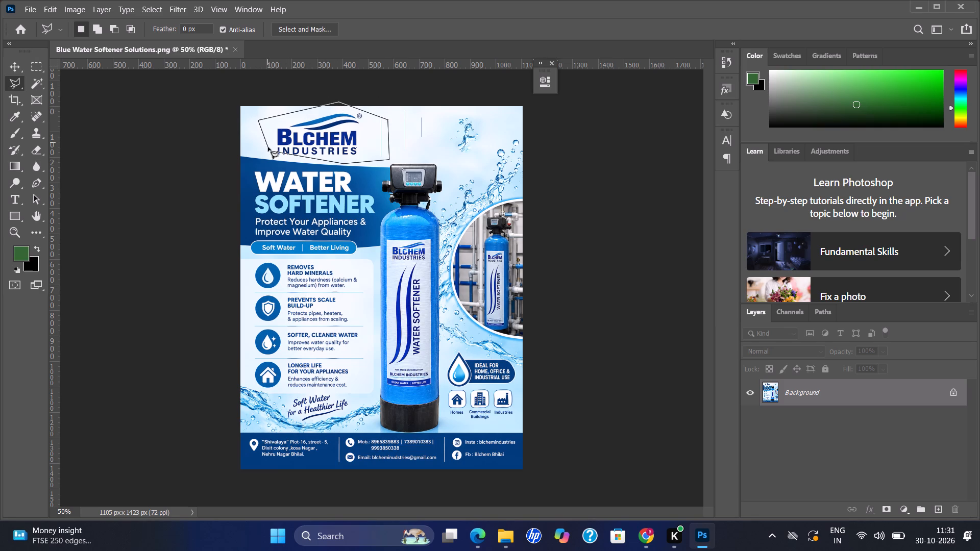
pyautogui.click(268, 147)
pyautogui.click(272, 149)
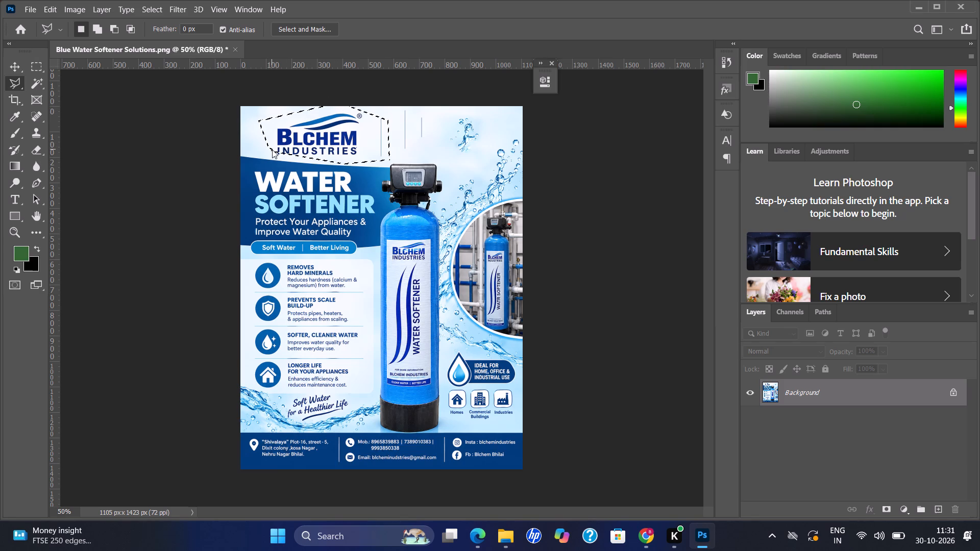
pyautogui.hotkey('shift', 'BackSpace')
pyautogui.press('Return')
pyautogui.hotkey('ctrl', 'd')
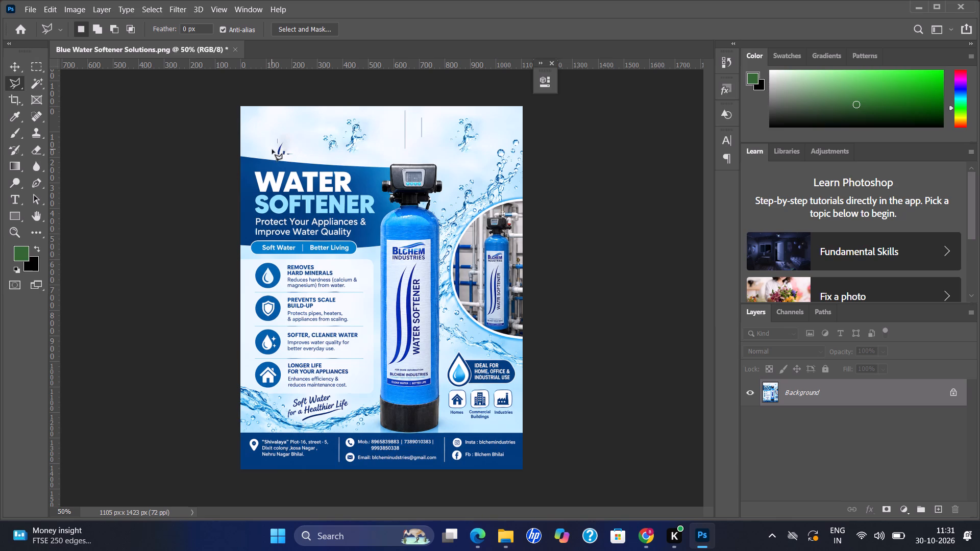
# Select the leftover dark logo marks just above the "WATER SOFTENER" heading, erase them with a content-aware fill and deselect.
pyautogui.click(271, 155)
pyautogui.click(268, 131)
pyautogui.click(288, 152)
pyautogui.press('BackSpace')
pyautogui.click(304, 145)
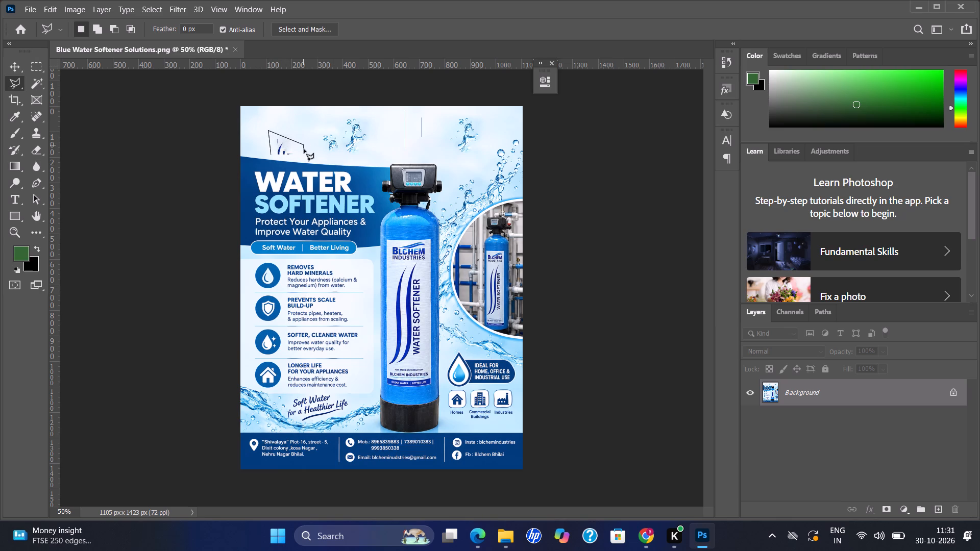
pyautogui.click(304, 156)
pyautogui.click(271, 158)
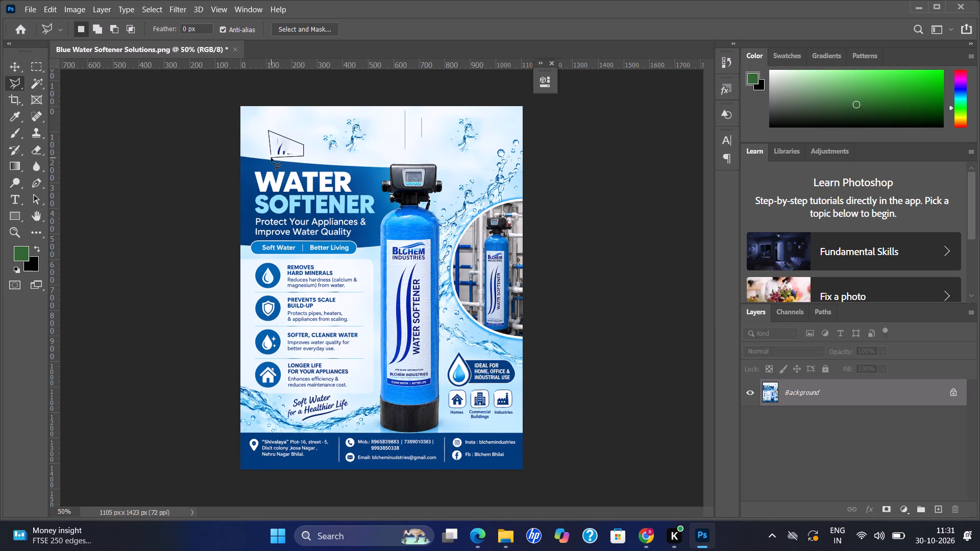
pyautogui.click(271, 155)
pyautogui.hotkey('shift', 'BackSpace')
pyautogui.press('Return')
pyautogui.hotkey('ctrl', 'd')
# Select the leftover thin vertical lines in the header above the softener's control head, erase them with a content-aware fill and deselect.
pyautogui.click(386, 155)
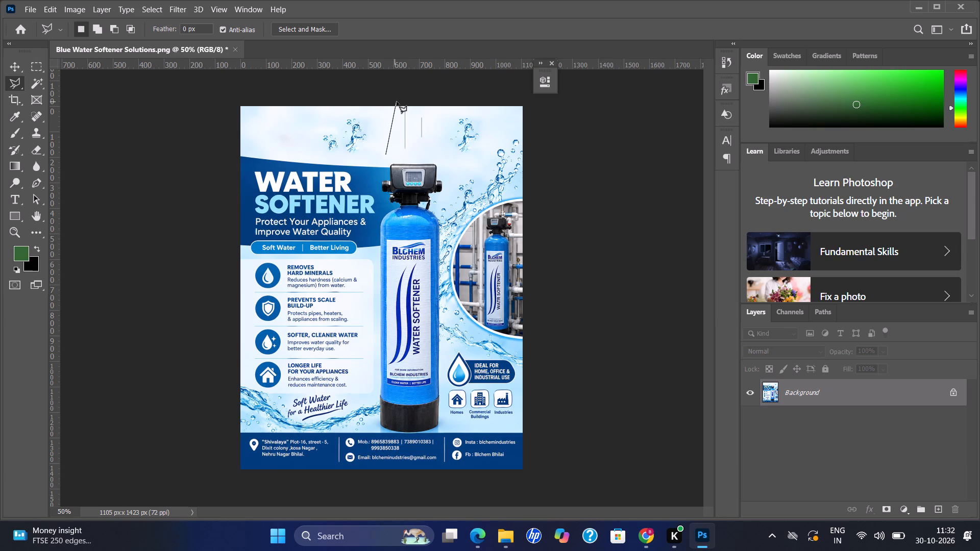
pyautogui.click(397, 102)
pyautogui.click(460, 110)
pyautogui.click(451, 145)
pyautogui.click(381, 156)
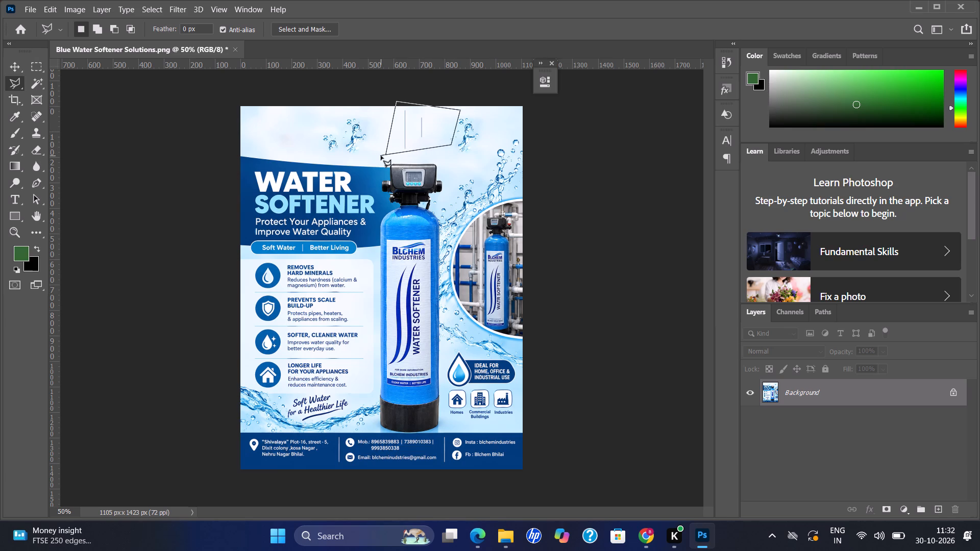
pyautogui.click(381, 156)
pyautogui.click(381, 156)
pyautogui.hotkey('shift', 'BackSpace')
pyautogui.press('Return')
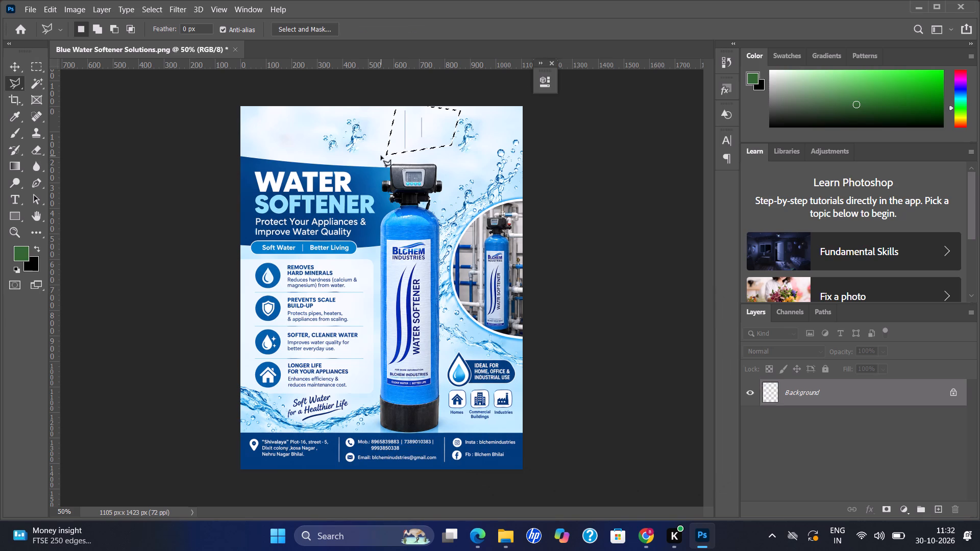
pyautogui.hotkey('ctrl', 'd')
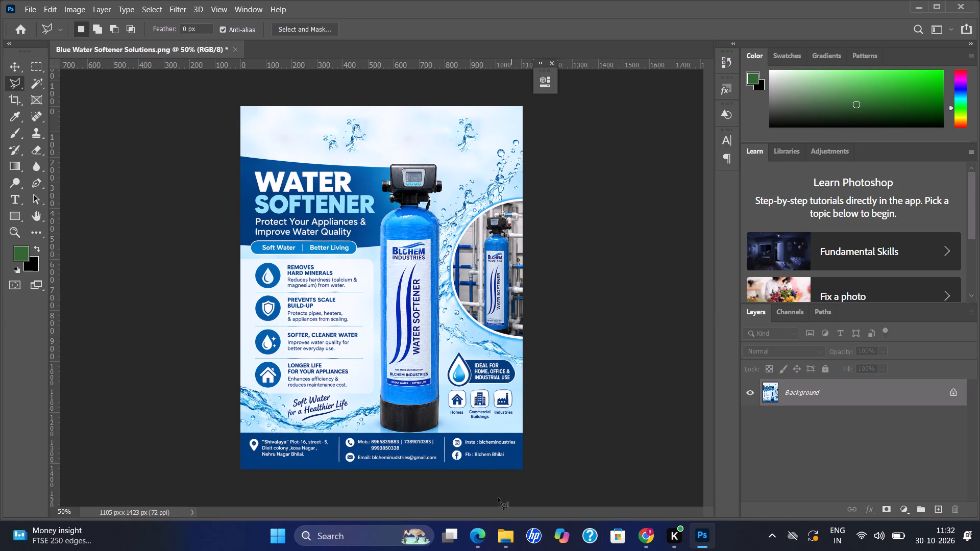
# Bring the transparent-background Blchem Aqua logo PNG from the "graphic design for brochure" folder into the poster as a placed layer.
pyautogui.click(507, 540)
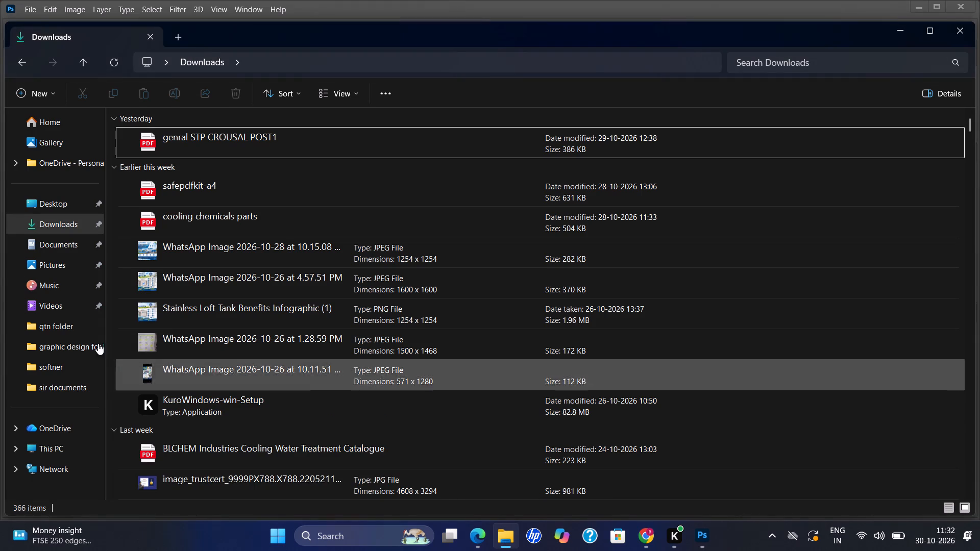
pyautogui.click(43, 324)
pyautogui.click(45, 338)
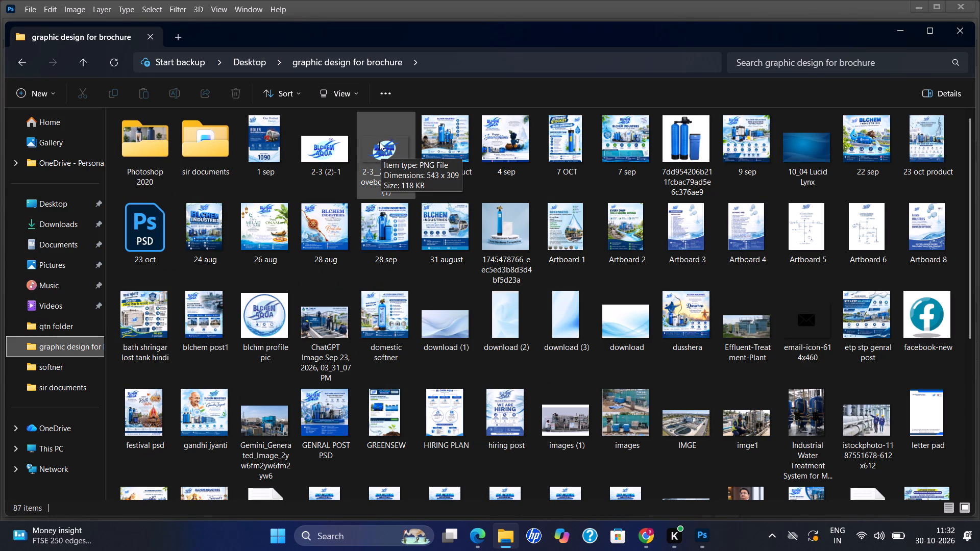
pyautogui.moveTo(379, 142); pyautogui.dragTo(694, 536)
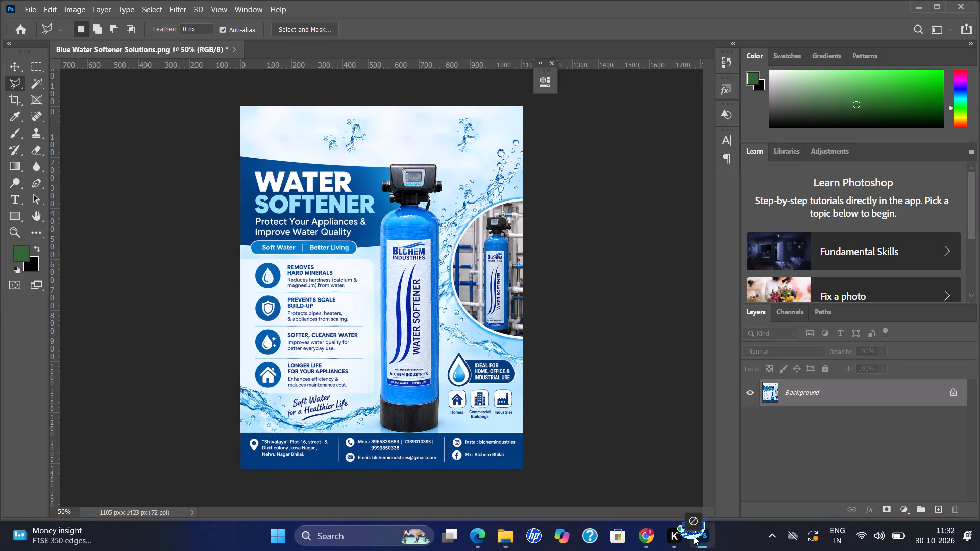
pyautogui.moveTo(694, 536); pyautogui.dragTo(306, 131)
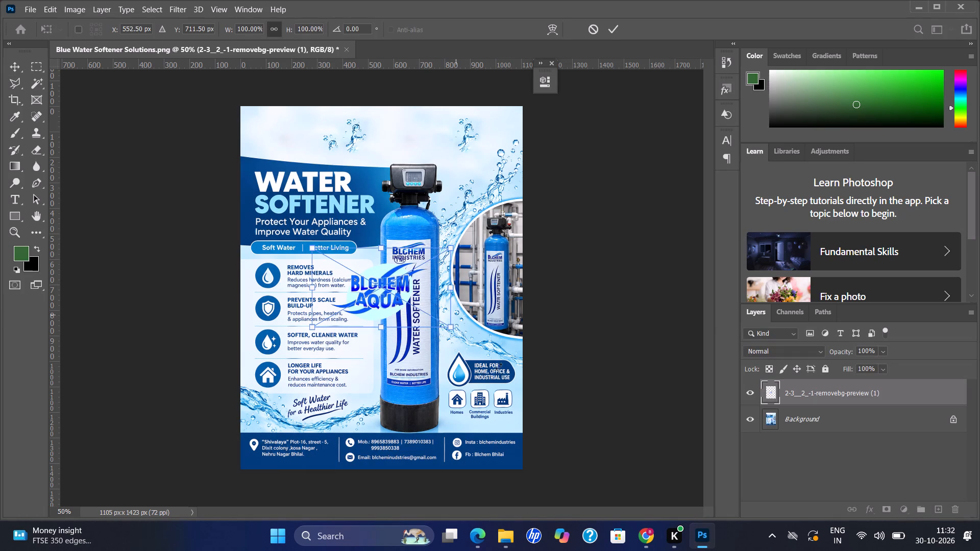
# Scale the Blchem Aqua logo to about 64% and position it in the header above the "WATER" heading.
pyautogui.moveTo(375, 297); pyautogui.dragTo(282, 144)
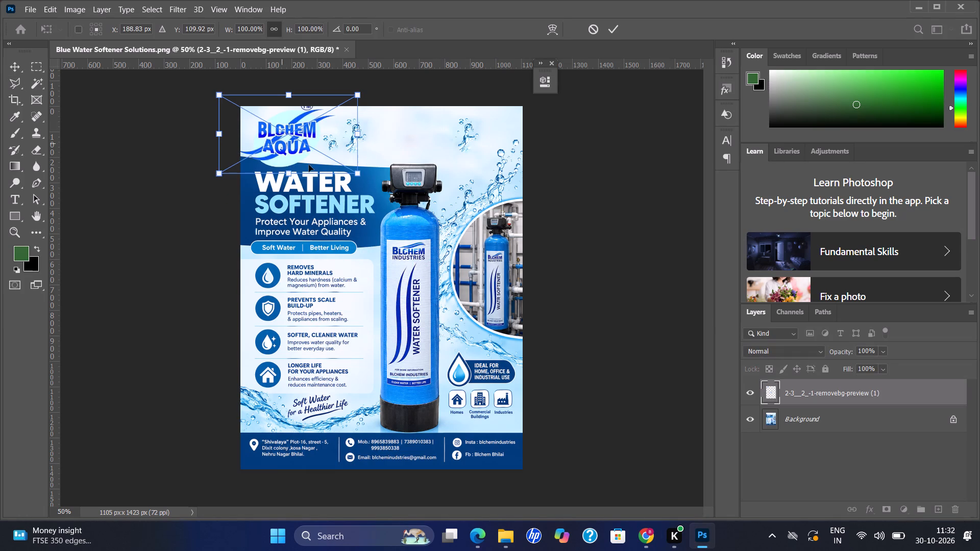
pyautogui.moveTo(357, 177); pyautogui.dragTo(314, 136)
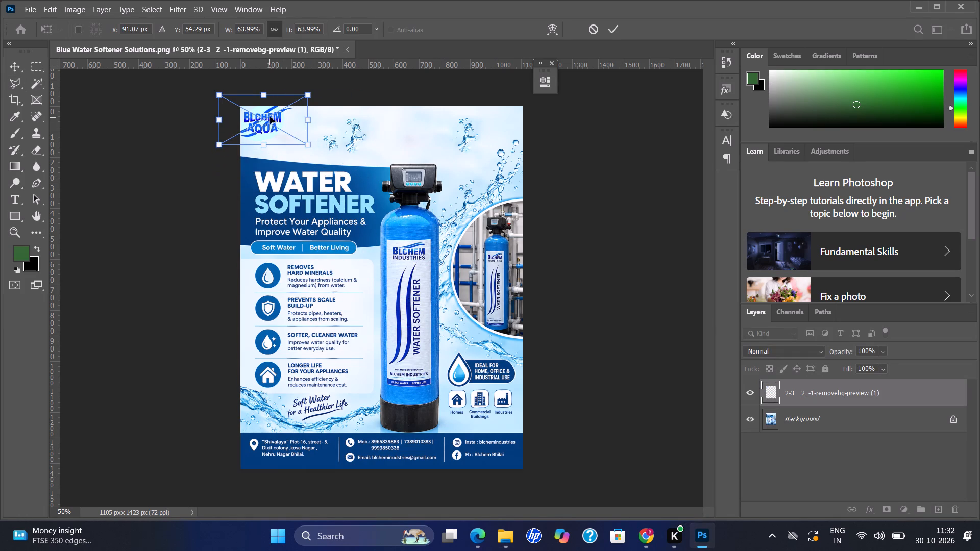
pyautogui.moveTo(270, 117); pyautogui.dragTo(298, 129)
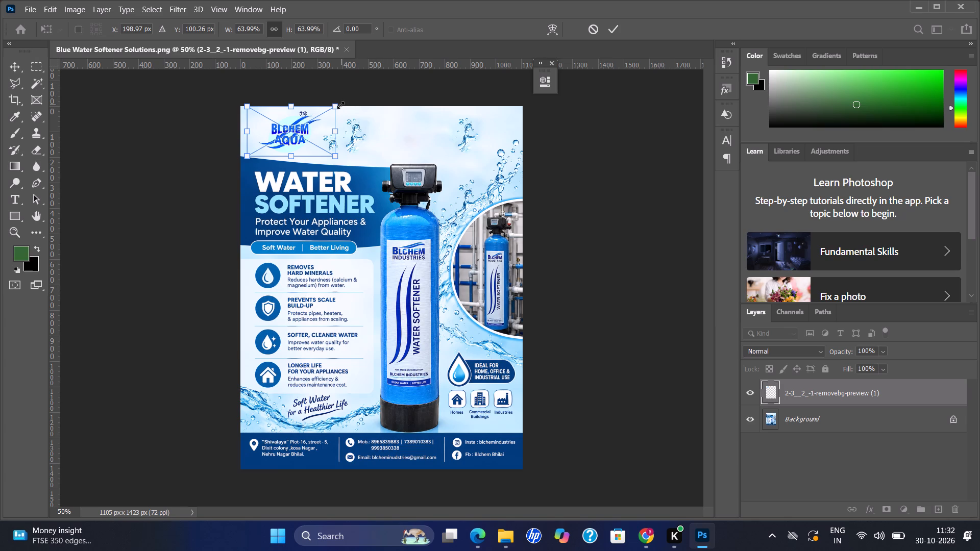
pyautogui.moveTo(340, 107); pyautogui.dragTo(339, 112)
pyautogui.press('Return')
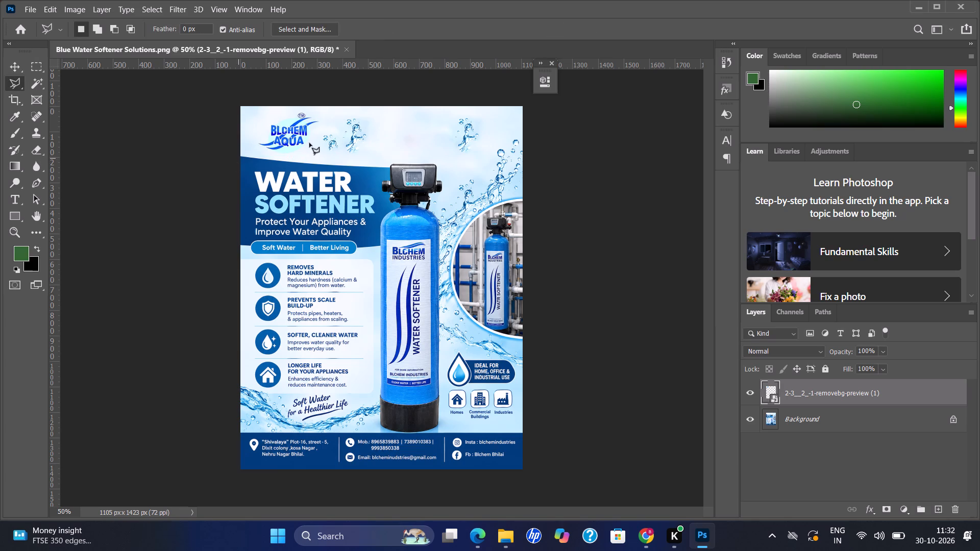
# Add the text "BLCHEM INDUSTRIES" in the poster header beside the Blchem Aqua logo.
pyautogui.click(17, 198)
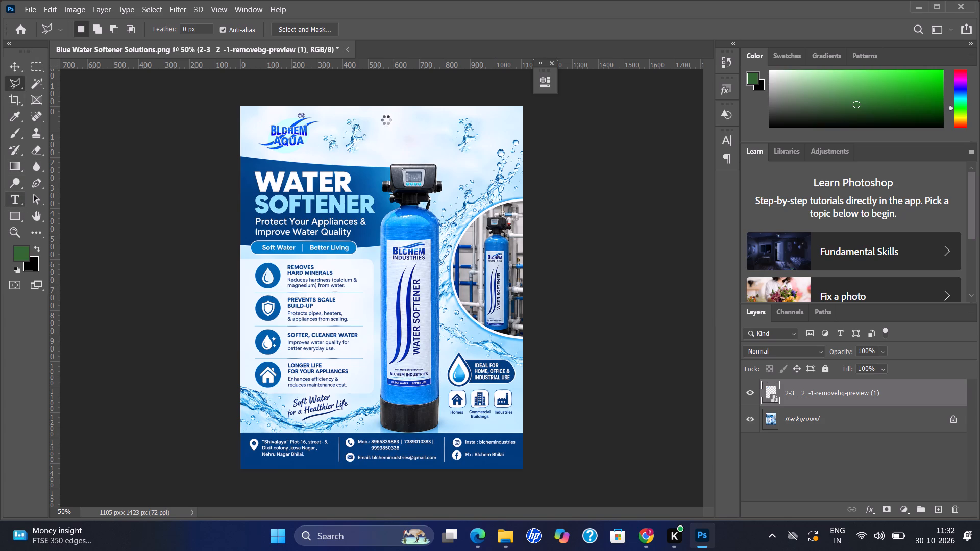
pyautogui.click(380, 127)
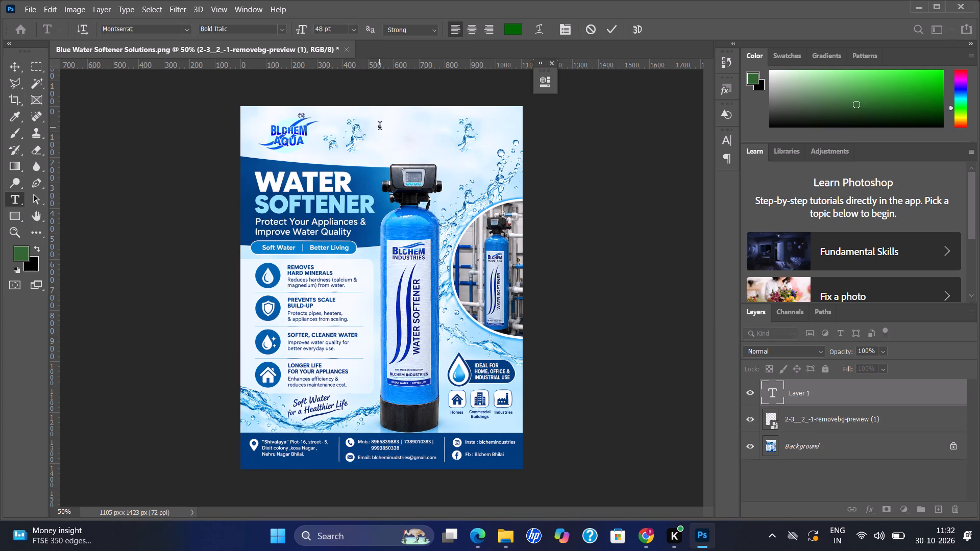
pyautogui.write('BLCEHM')
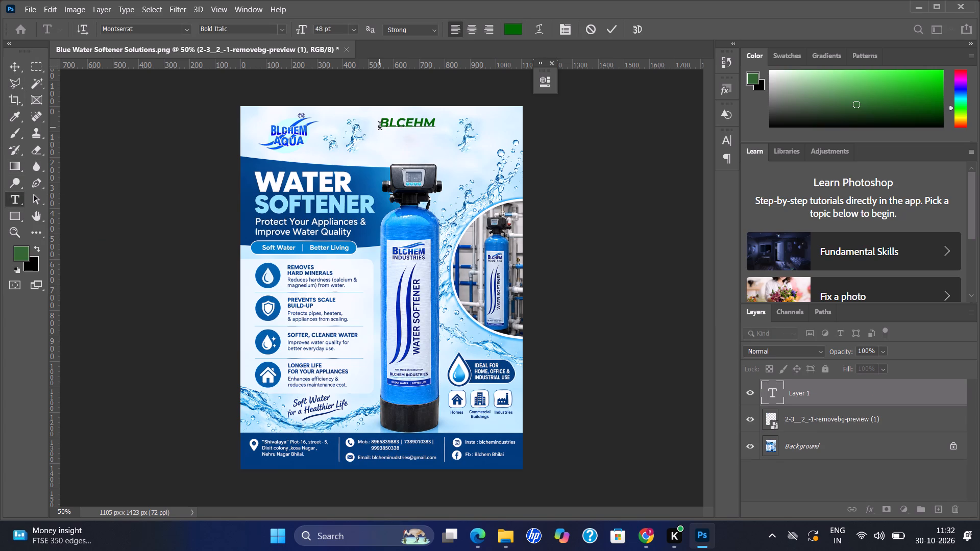
pyautogui.press('BackSpace')
pyautogui.press('BackSpace')
pyautogui.press('BackSpace')
pyautogui.write('HEM')
pyautogui.press('space')
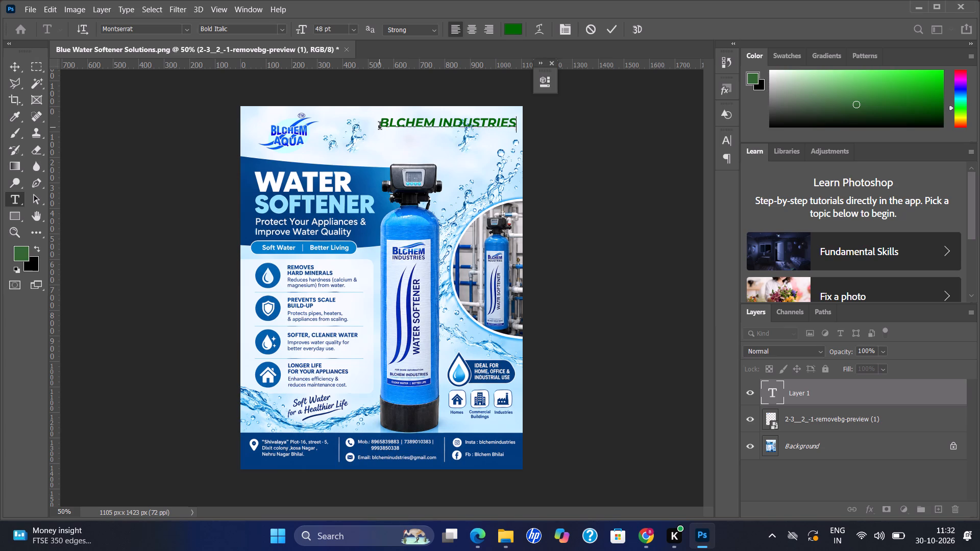
# Recolour the "BLCHEM INDUSTRIES" text to the blue 006699, sampled from the poster's heading banner.
pyautogui.tripleClick(428, 122)
pyautogui.click(521, 29)
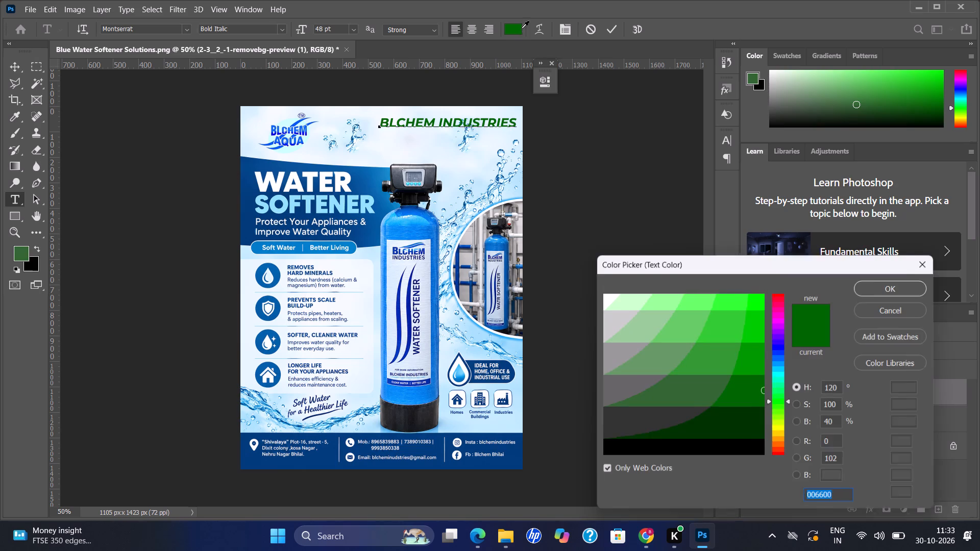
pyautogui.click(360, 182)
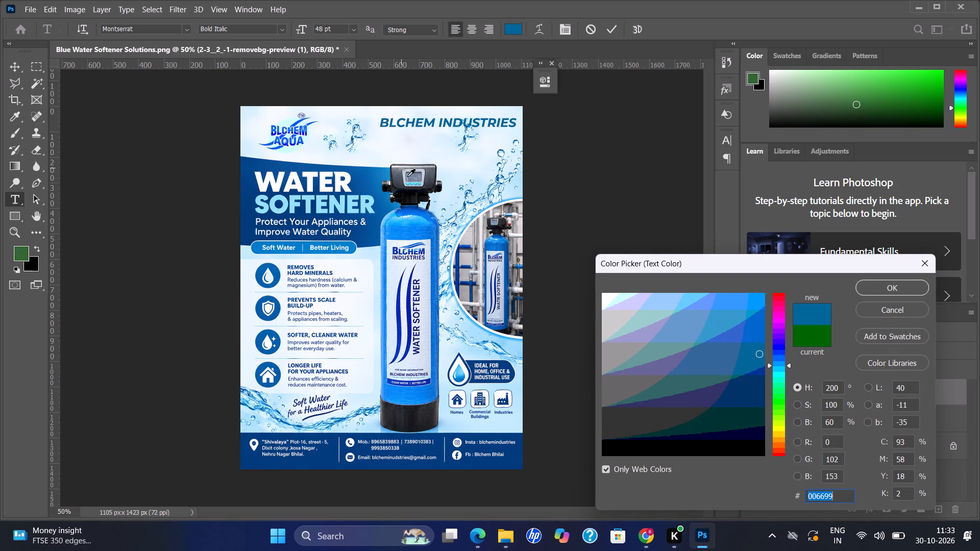
pyautogui.click(867, 288)
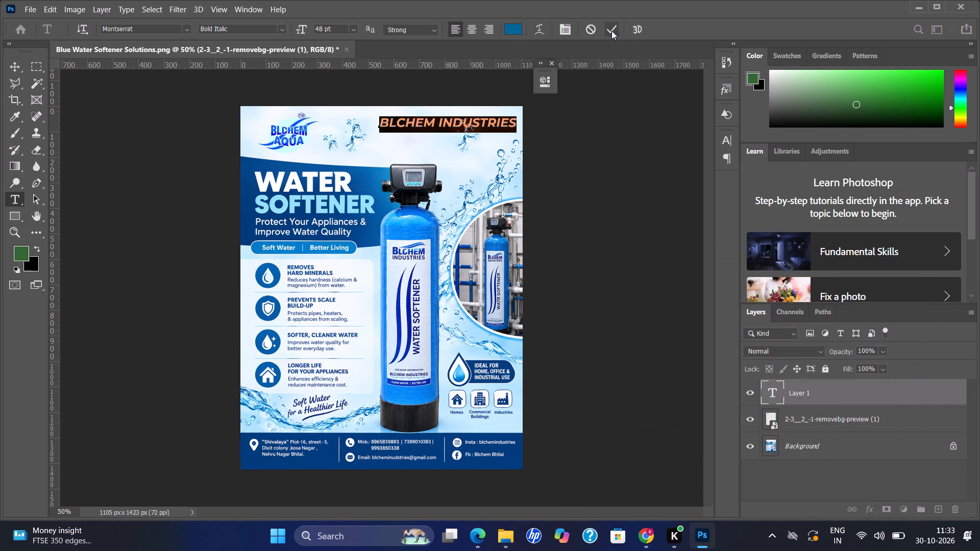
pyautogui.click(611, 31)
# Move the "BLCHEM INDUSTRIES" text left along the header, closer to the Blchem Aqua logo.
pyautogui.press('v')
pyautogui.press('Left')
pyautogui.press('Left')
pyautogui.press('Left')
pyautogui.press('Left')
pyautogui.press('Left')
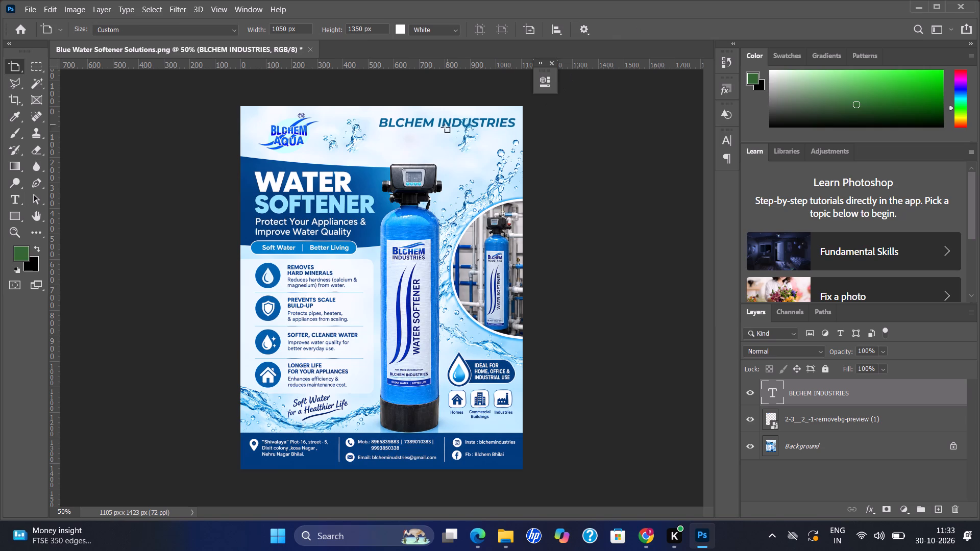
pyautogui.press('v')
pyautogui.press('Left')
pyautogui.press('Left')
pyautogui.press('Left')
pyautogui.press('Left')
pyautogui.press('Left')
pyautogui.press('Left')
pyautogui.press('Left')
pyautogui.press('Left')
pyautogui.press('Left')
pyautogui.press('Left')
pyautogui.press('Left')
pyautogui.press('Left')
pyautogui.press('Left')
pyautogui.press('Left')
pyautogui.press('Left')
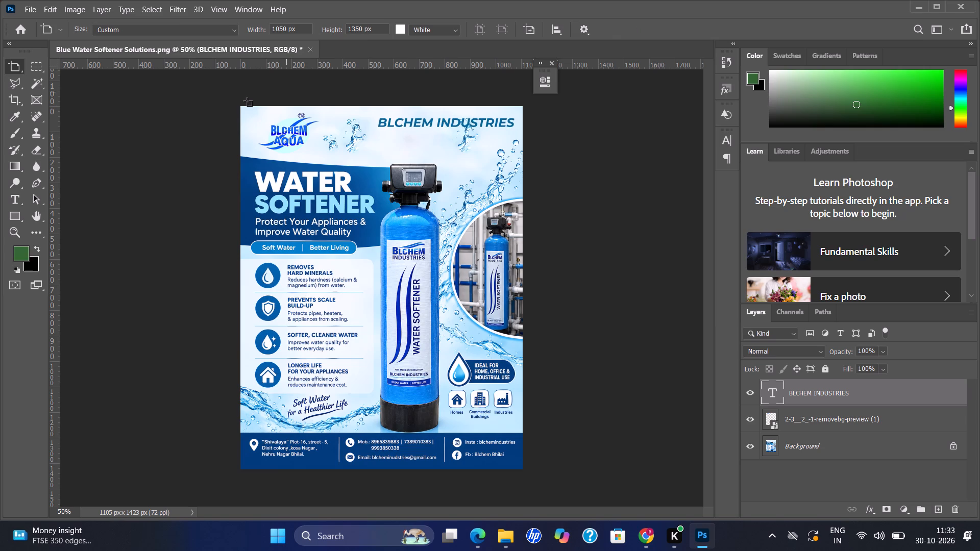
pyautogui.press('Left')
pyautogui.click(14, 71)
pyautogui.rightClick(14, 71)
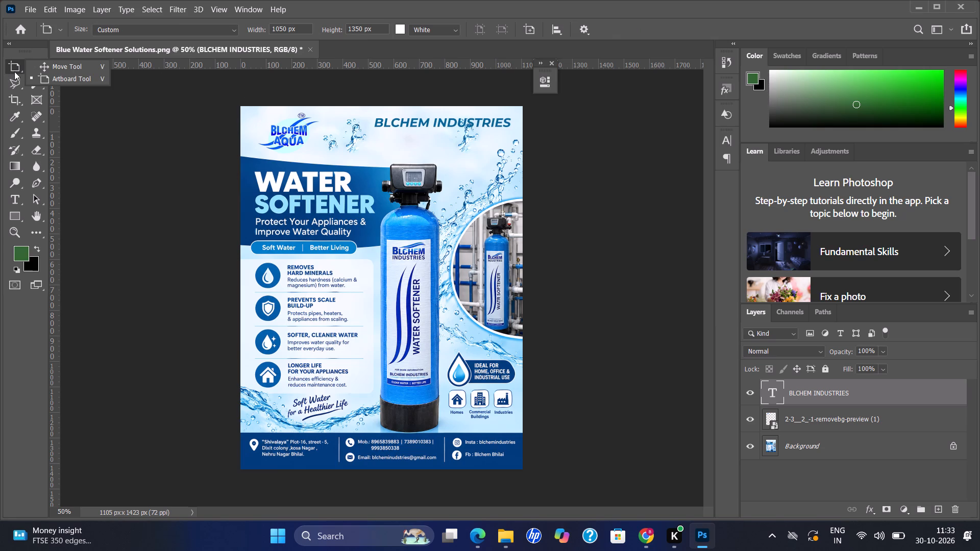
pyautogui.click(36, 71)
pyautogui.press('Left')
pyautogui.press('Left')
pyautogui.press('Left')
pyautogui.press('Left')
pyautogui.press('Left')
pyautogui.press('Left')
pyautogui.press('Left')
pyautogui.press('Left')
pyautogui.press('Left')
pyautogui.press('Left')
pyautogui.press('Left')
pyautogui.press('Left')
pyautogui.press('Left')
pyautogui.press('Left')
pyautogui.press('Left')
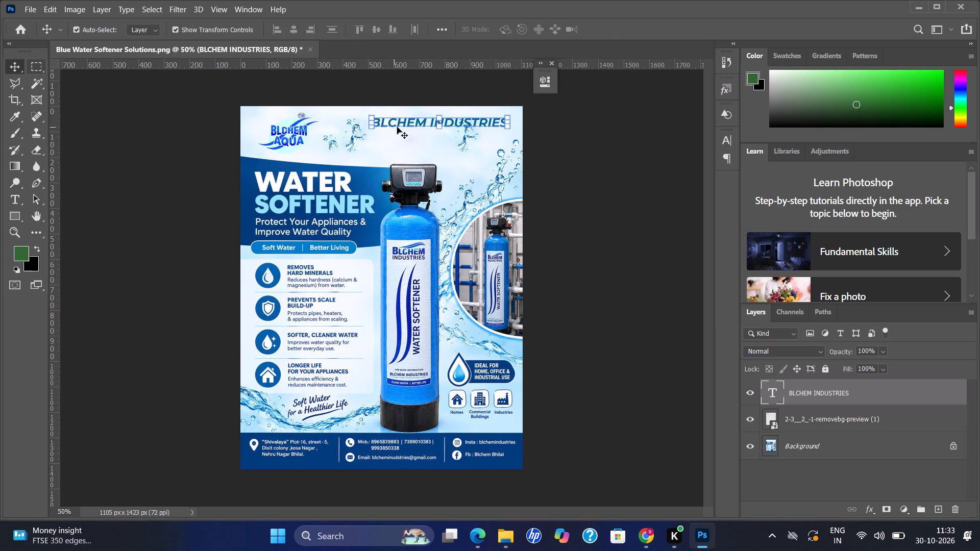
pyautogui.click(408, 123)
pyautogui.moveTo(418, 121); pyautogui.dragTo(395, 123)
# Change the "BLCHEM INDUSTRIES" text to the Bebas Neue font at 60 pt.
pyautogui.tripleClick(395, 123)
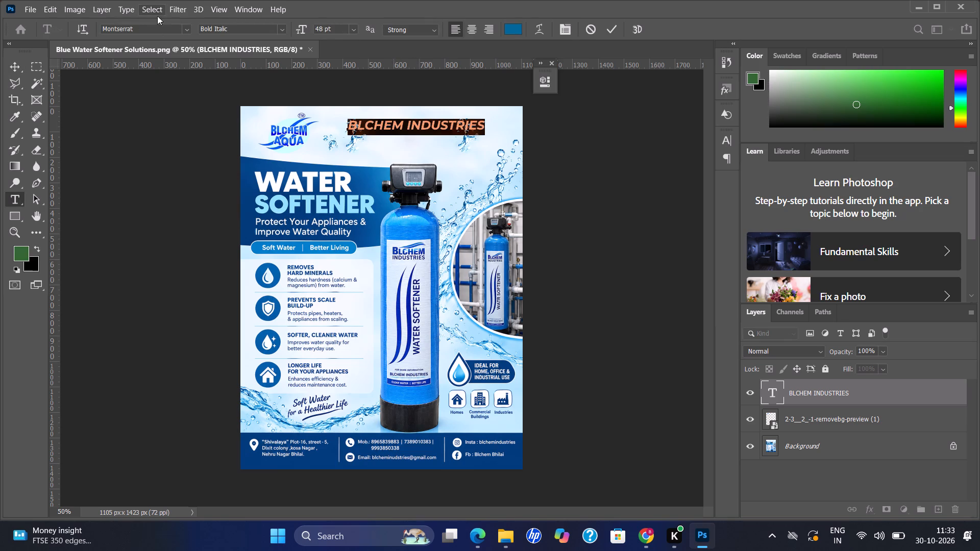
pyautogui.click(184, 28)
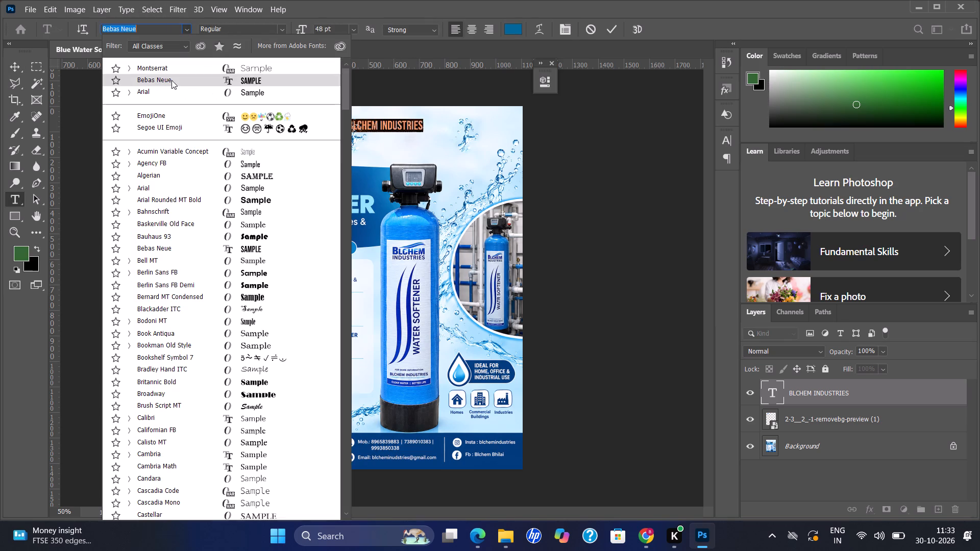
pyautogui.click(171, 80)
pyautogui.click(356, 27)
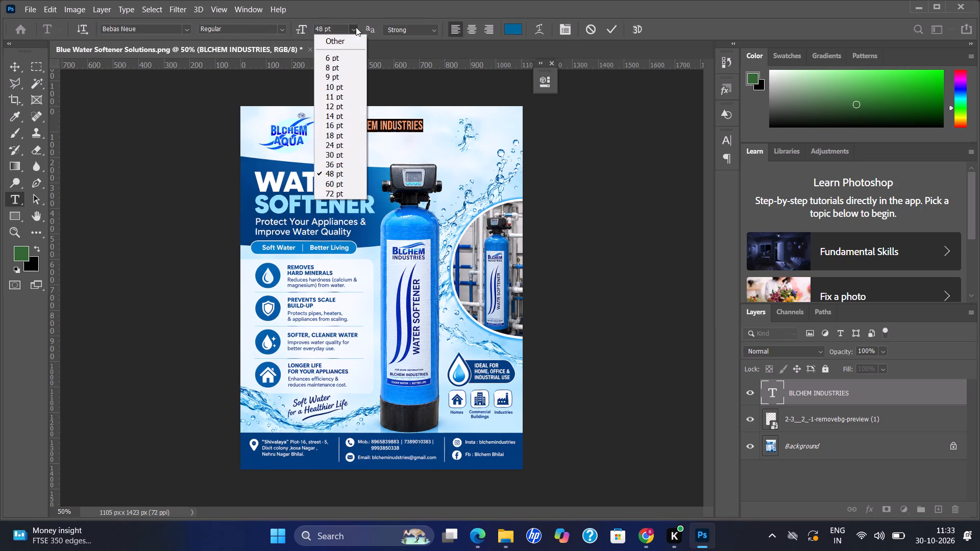
pyautogui.click(331, 187)
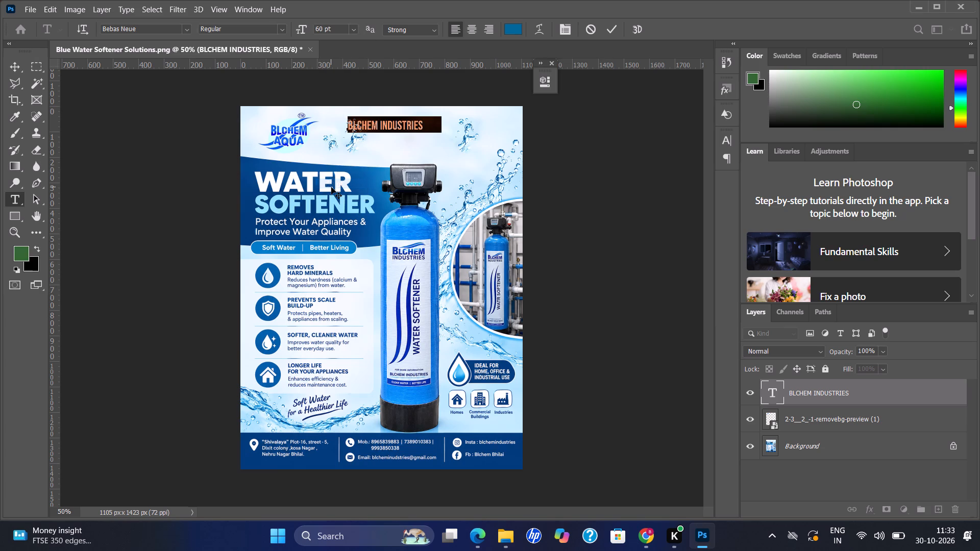
pyautogui.click(610, 32)
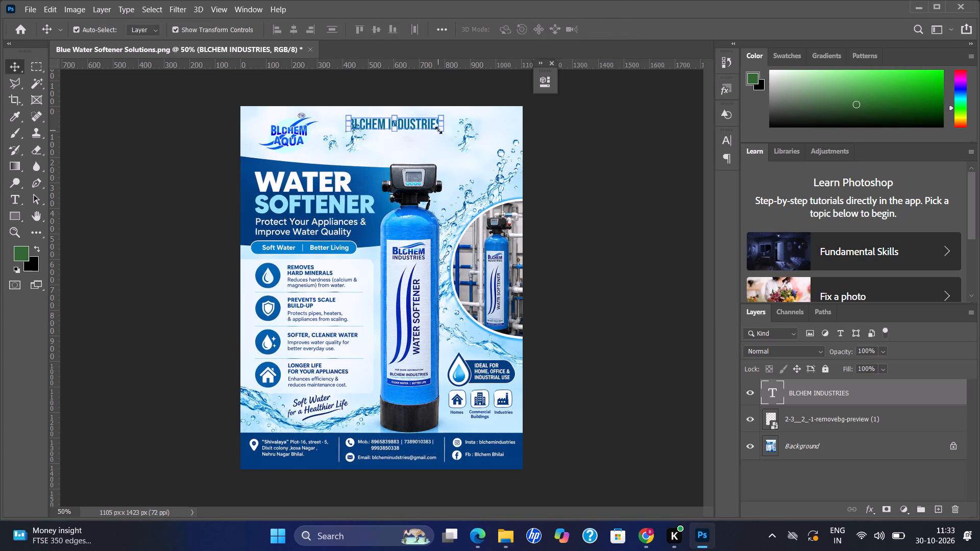
# Enlarge the "BLCHEM INDUSTRIES" text to about 125% and shift it right so its centre sits at about X 698 px.
pyautogui.moveTo(442, 132); pyautogui.dragTo(463, 147)
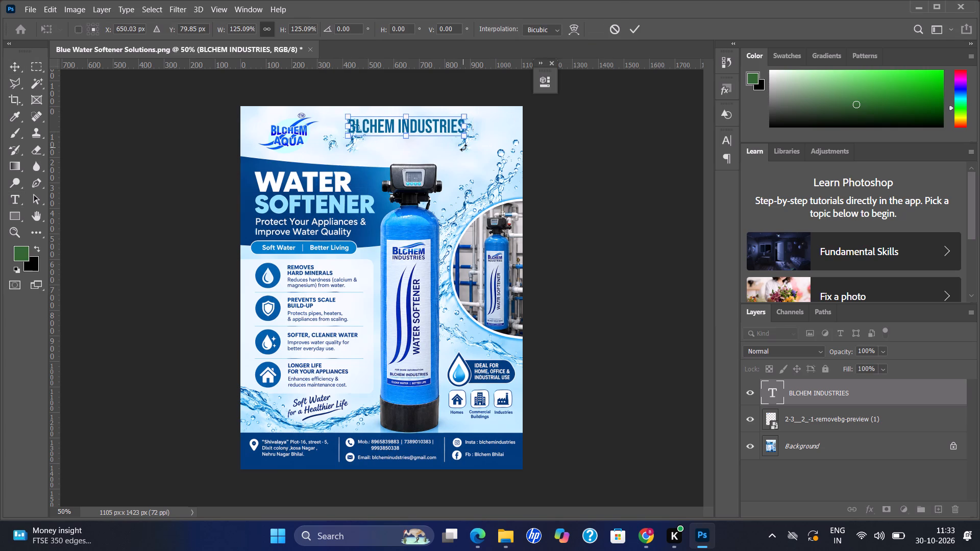
pyautogui.press('Right')
pyautogui.press('Right')
pyautogui.press('Right')
pyautogui.press('Right')
pyautogui.press('Right')
pyautogui.press('Right')
pyautogui.press('Right')
pyautogui.press('Right')
pyautogui.press('Right')
pyautogui.press('Right')
pyautogui.press('Right')
pyautogui.press('Right')
pyautogui.press('Right')
pyautogui.press('Right')
pyautogui.press('Right')
pyautogui.press('Right')
pyautogui.press('Right')
pyautogui.press('Right')
pyautogui.press('Right')
pyautogui.press('Right')
pyautogui.press('Right')
pyautogui.press('Right')
pyautogui.press('Right')
pyautogui.press('Right')
pyautogui.press('Right')
pyautogui.press('Right')
pyautogui.press('Right')
pyautogui.press('Right')
pyautogui.press('Right')
pyautogui.press('Right')
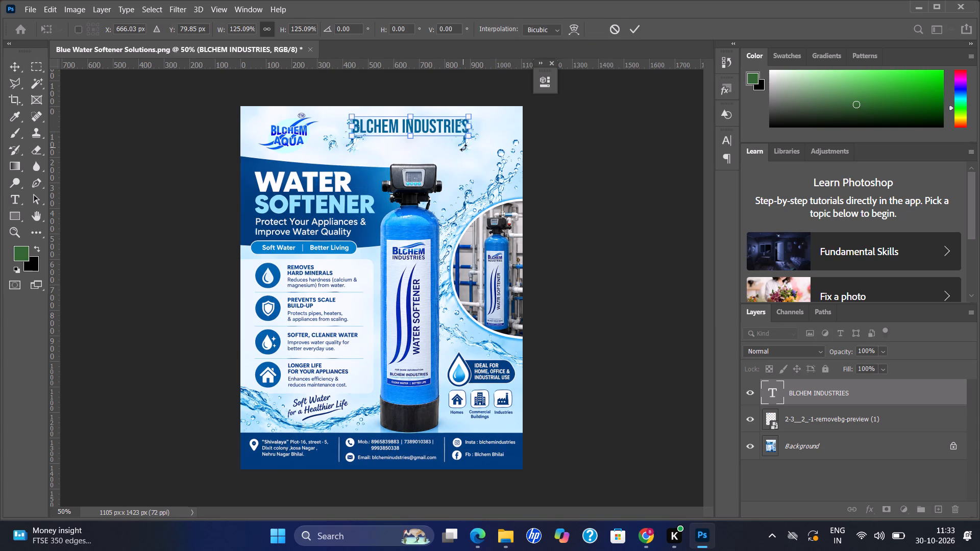
pyautogui.press('Left')
pyautogui.press('Left')
pyautogui.press('Left')
pyautogui.press('Left')
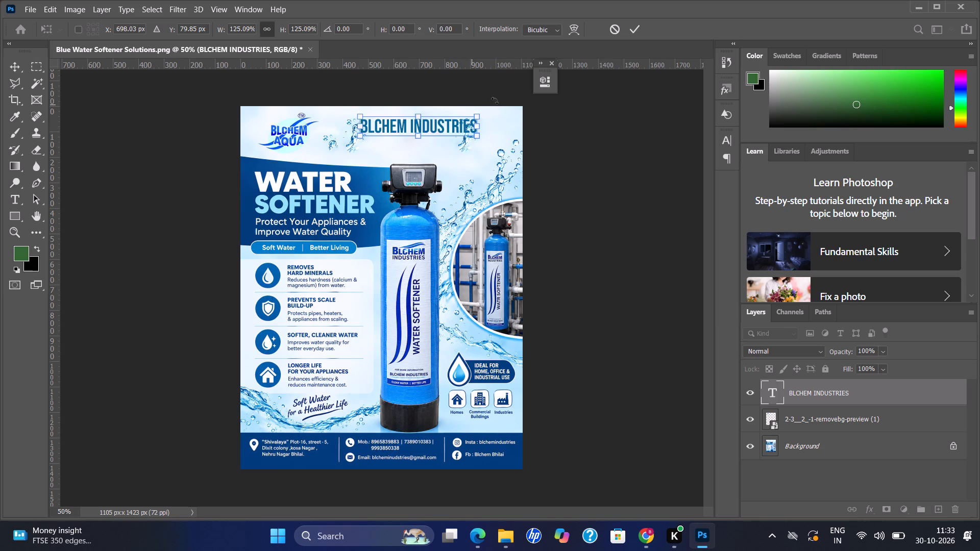
pyautogui.press('Right')
pyautogui.click(636, 35)
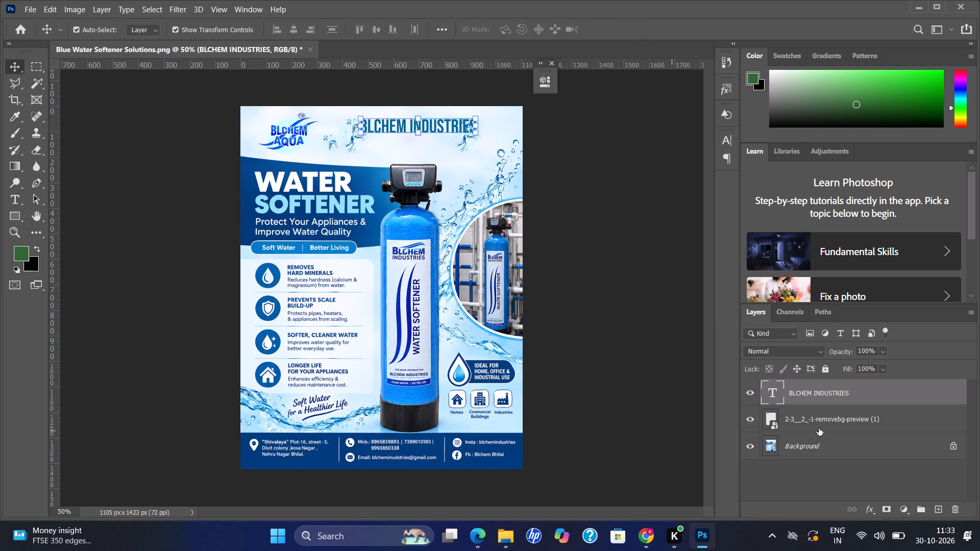
# Add a text line reading "Water And WaterWater Treatmnet Solution" in the header beneath the "BLCHEM INDUSTRIES" title.
pyautogui.click(816, 446)
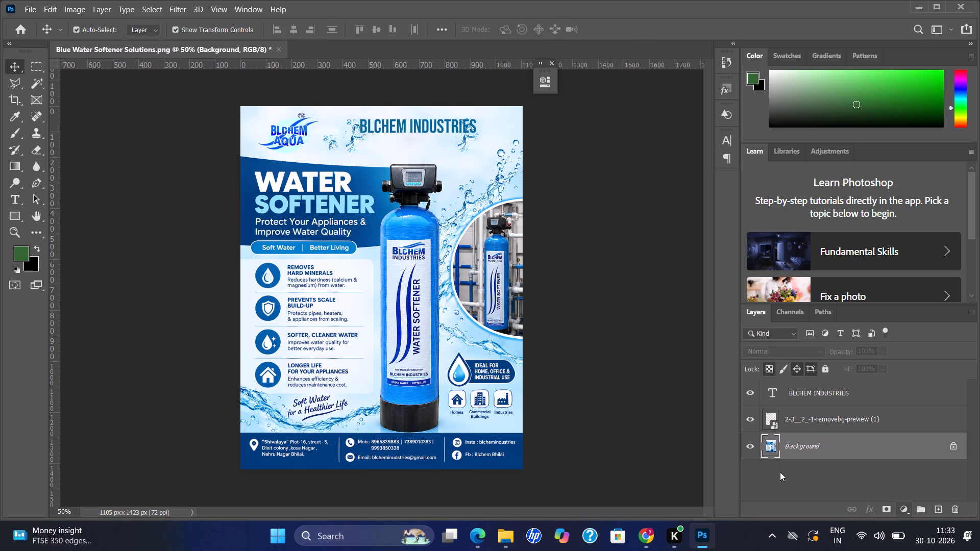
pyautogui.click(15, 199)
pyautogui.click(349, 150)
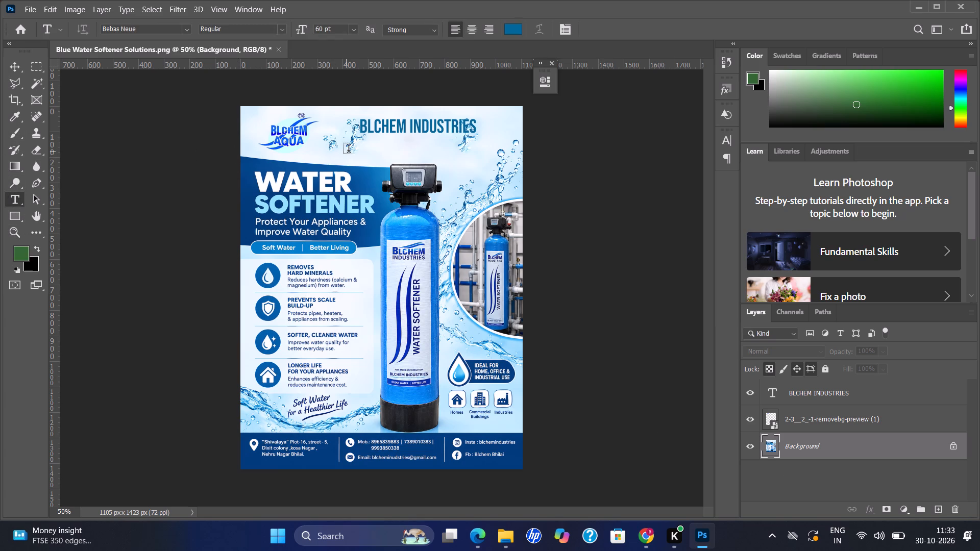
pyautogui.press('w')
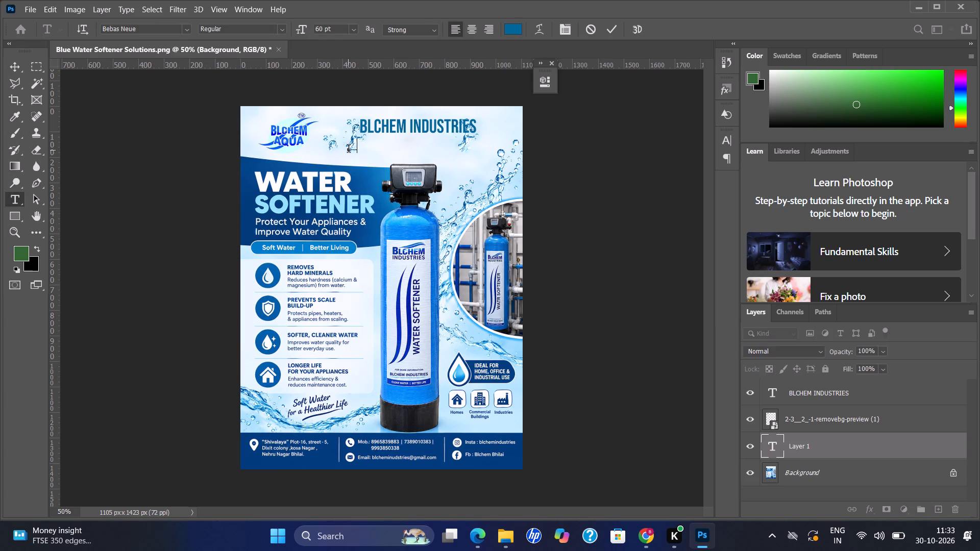
pyautogui.write('ter')
pyautogui.press('space')
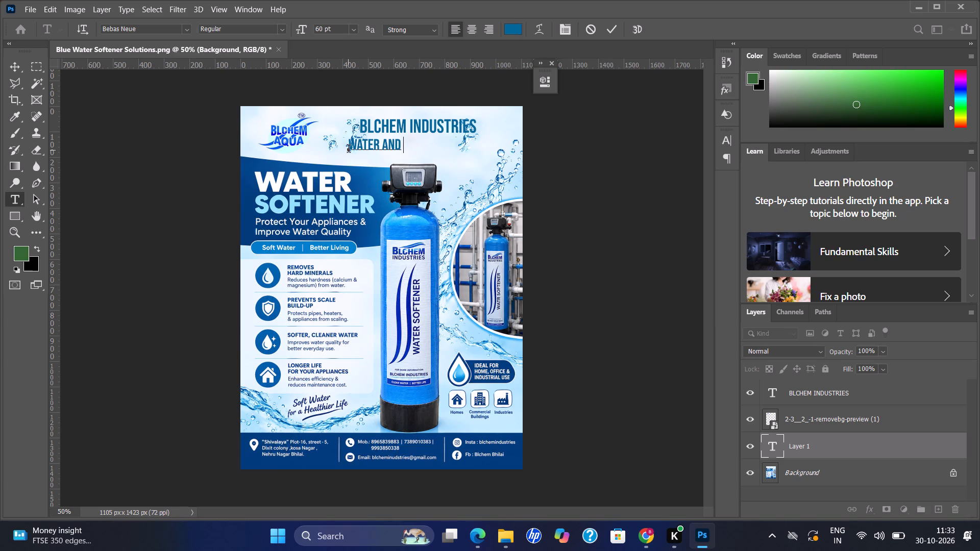
pyautogui.press('w')
pyautogui.press('w')
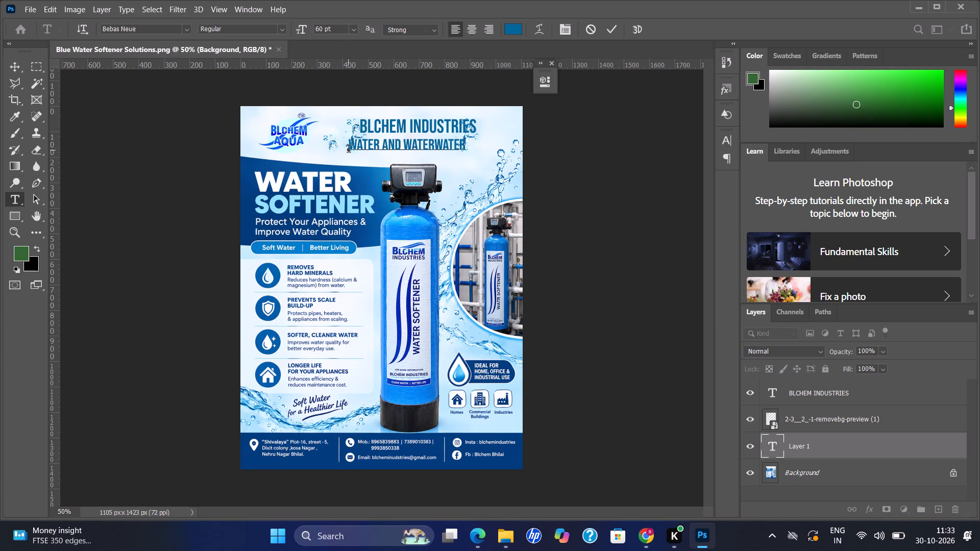
pyautogui.press('t')
pyautogui.write('reatmnet')
pyautogui.press('space')
pyautogui.press('s')
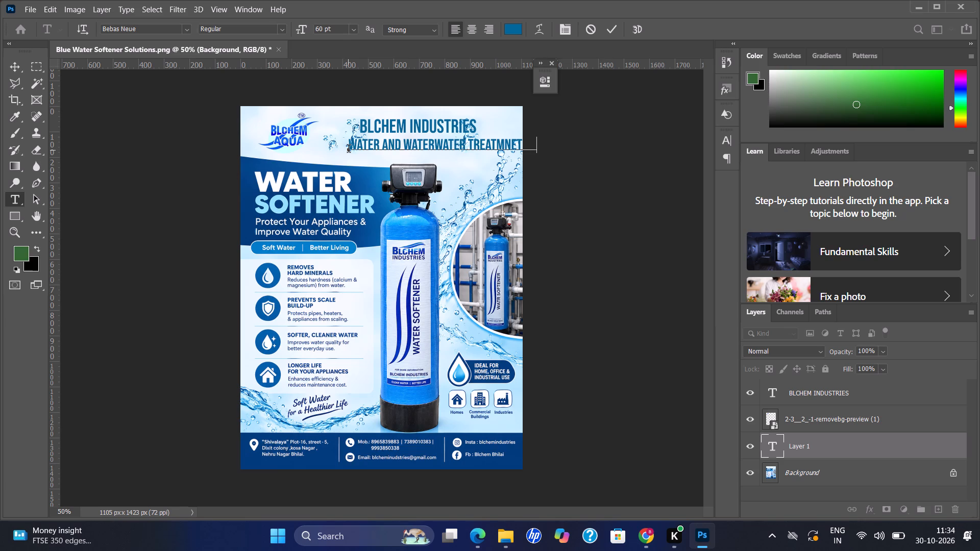
pyautogui.click(612, 33)
# Recolour the new line beneath the title to black, 000000.
pyautogui.tripleClick(462, 148)
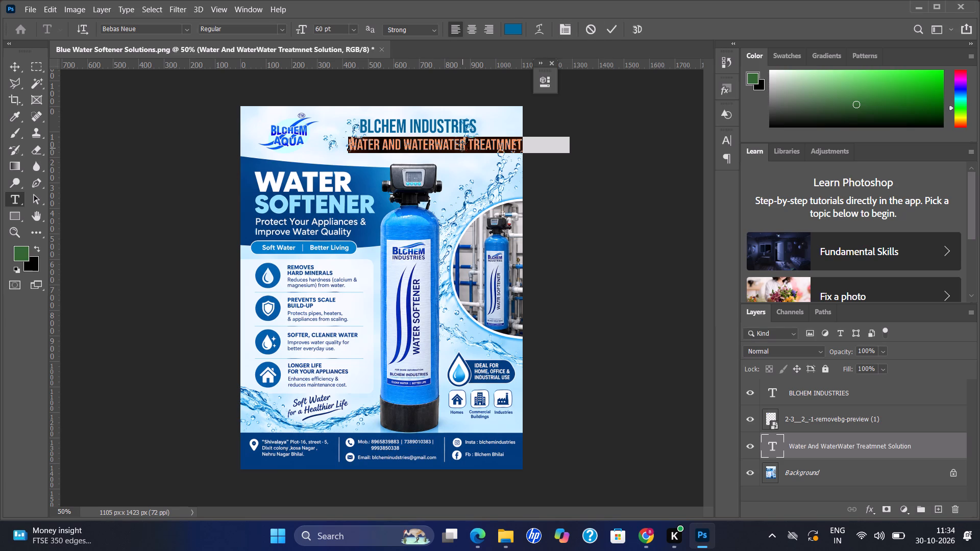
pyautogui.moveTo(513, 32); pyautogui.dragTo(499, 127)
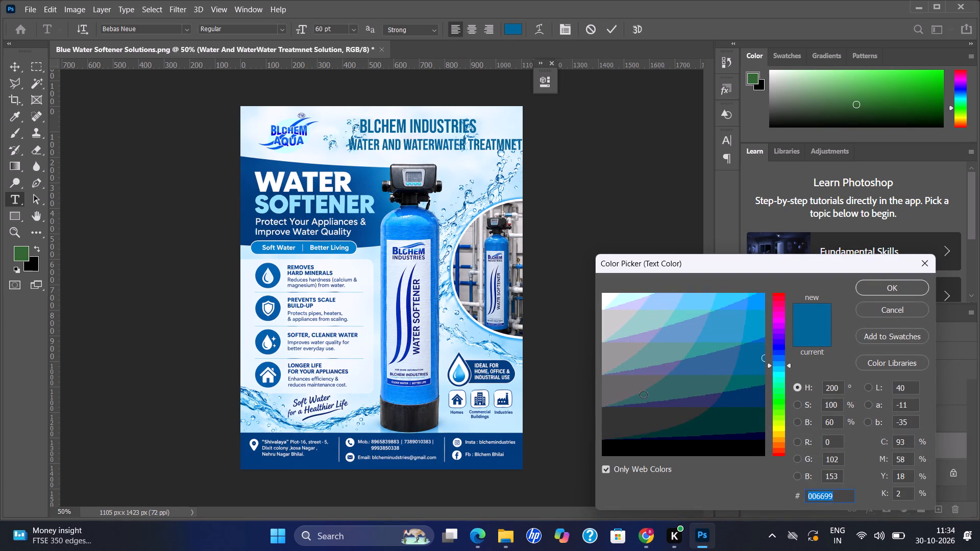
pyautogui.click(657, 454)
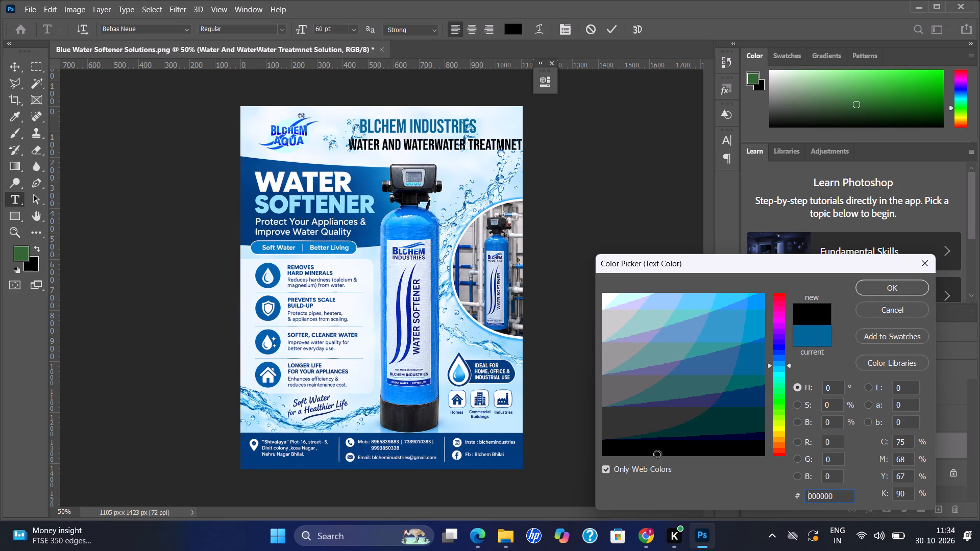
pyautogui.click(189, 28)
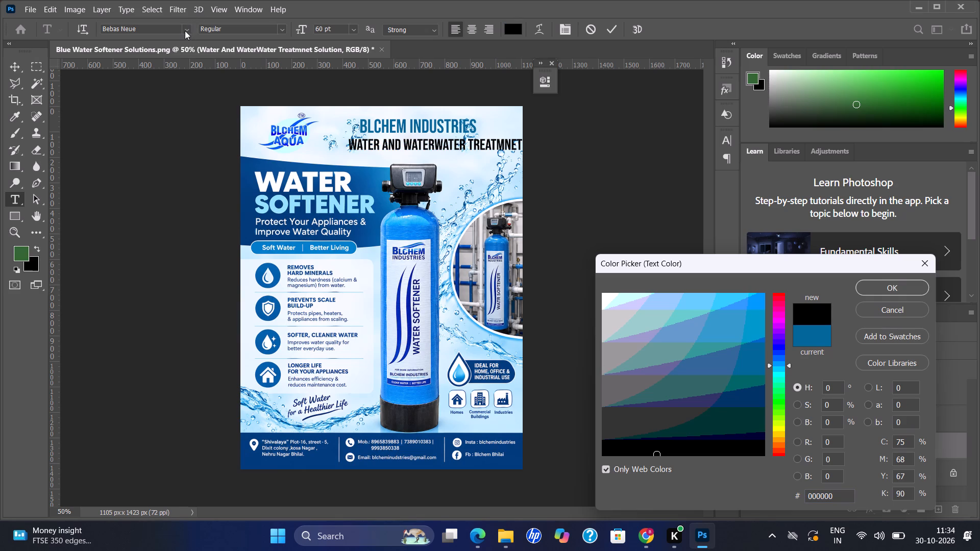
pyautogui.click(183, 30)
pyautogui.click(865, 286)
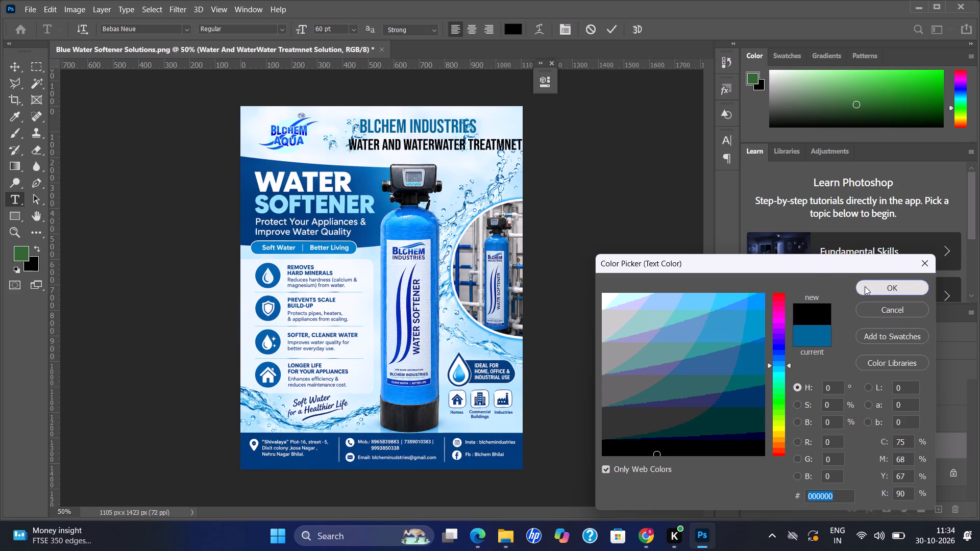
# Change the line beneath the title to the Montserrat font in SemiBold Italic at 30 pt.
pyautogui.click(185, 28)
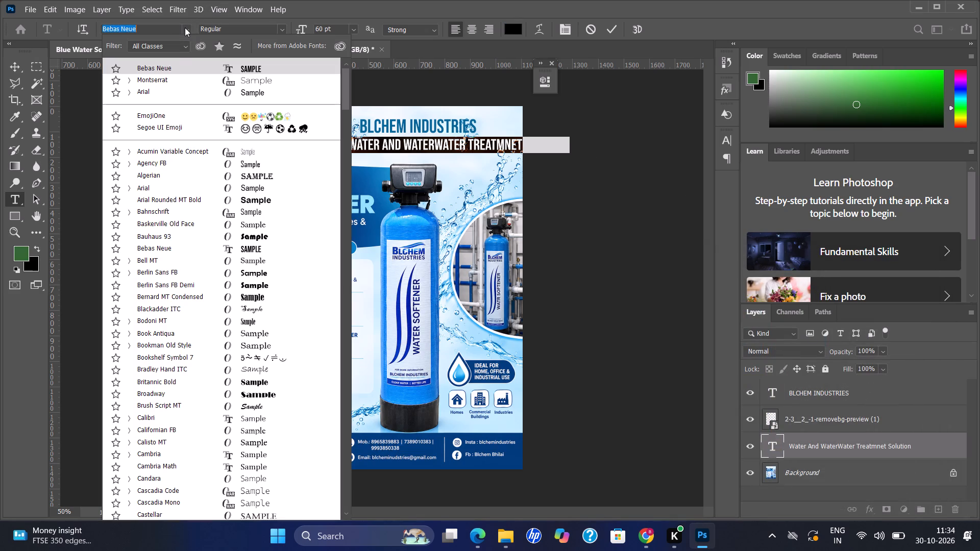
pyautogui.click(168, 77)
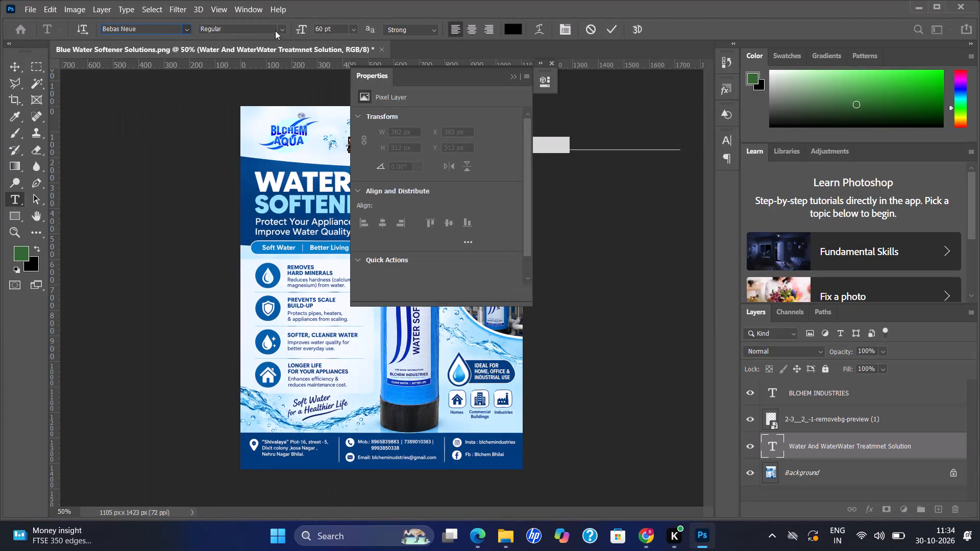
pyautogui.click(283, 30)
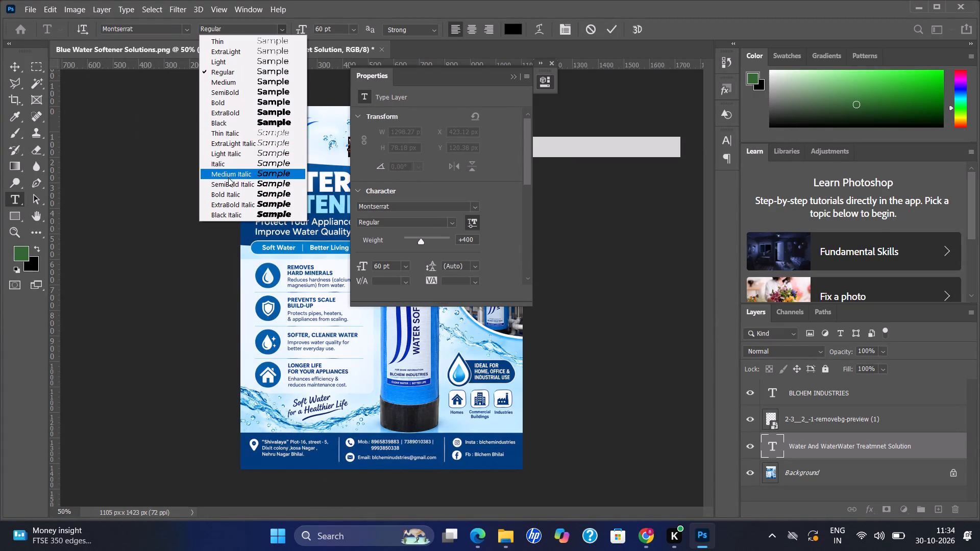
pyautogui.click(227, 184)
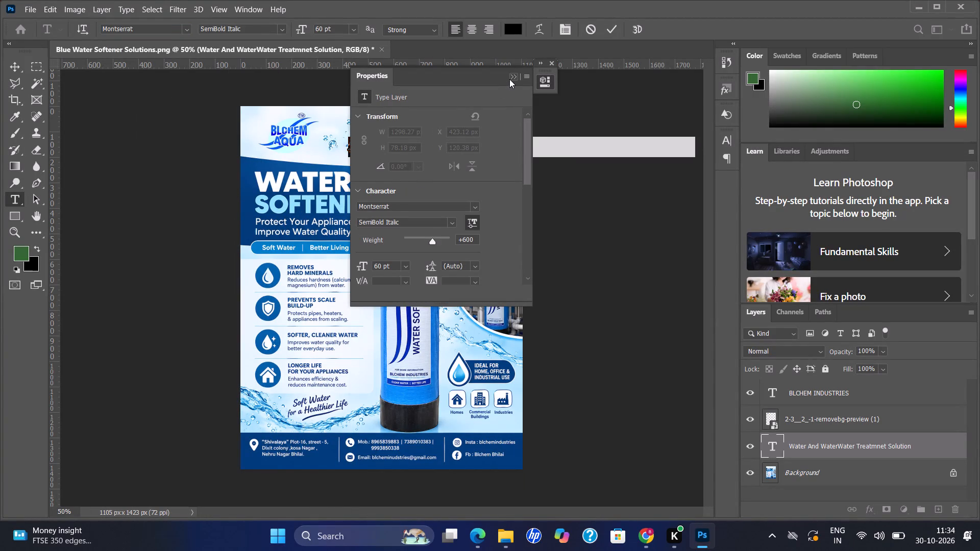
pyautogui.click(509, 79)
pyautogui.click(355, 29)
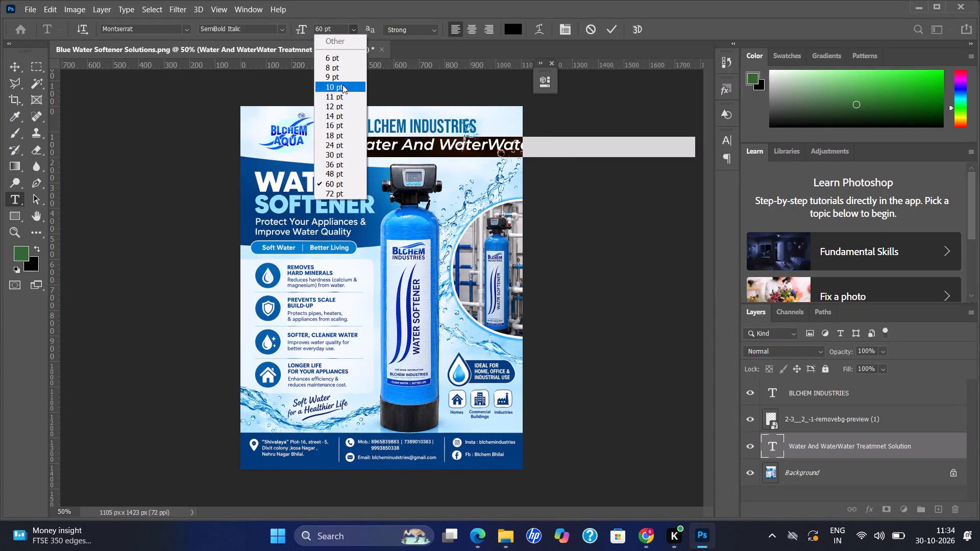
pyautogui.click(337, 134)
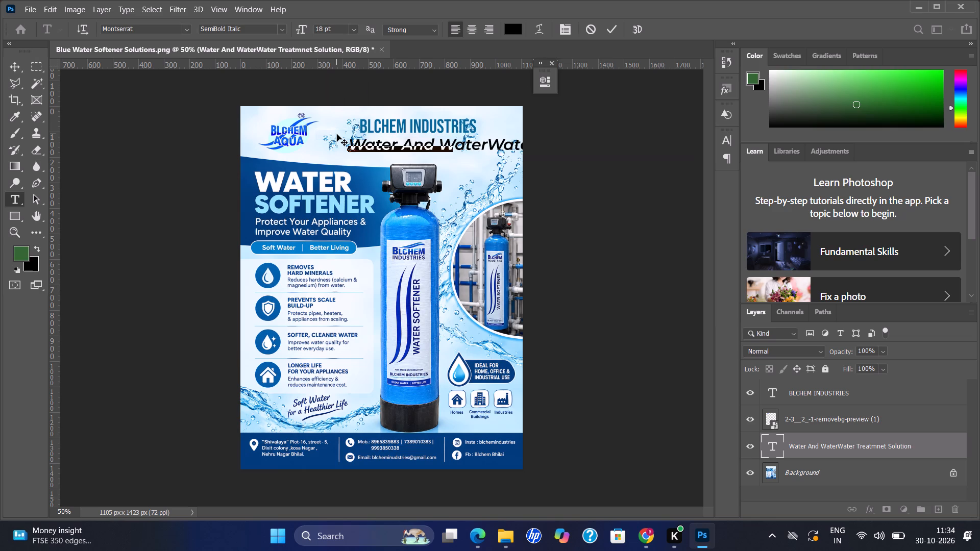
pyautogui.click(351, 30)
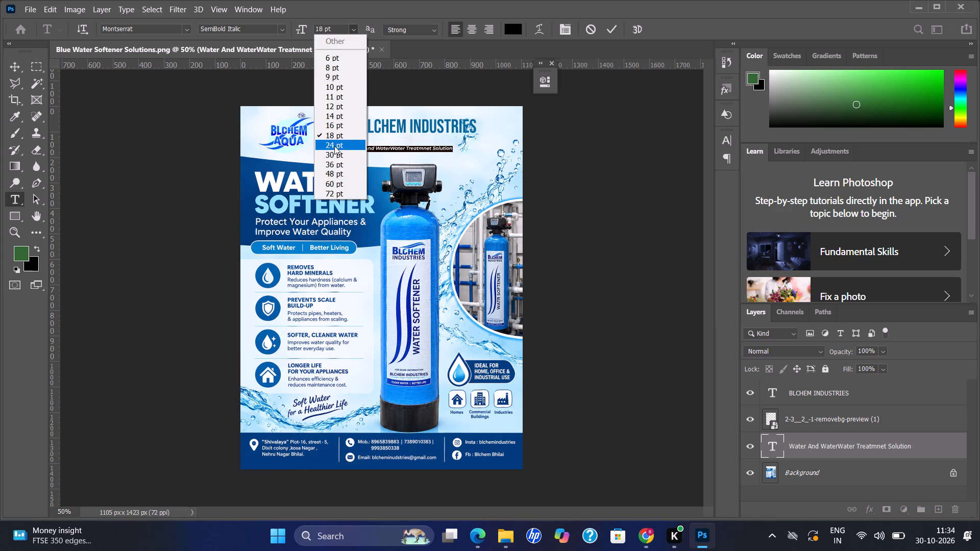
pyautogui.click(340, 152)
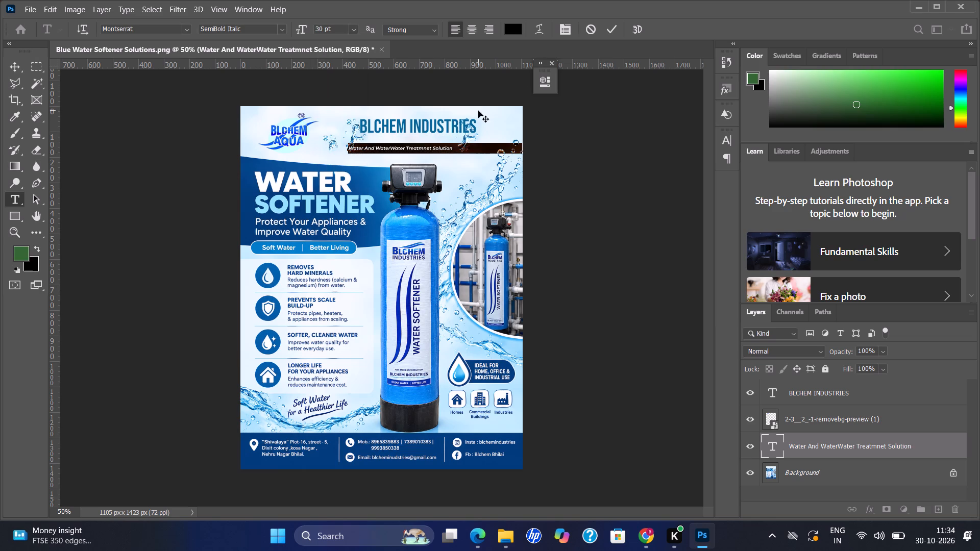
pyautogui.click(611, 28)
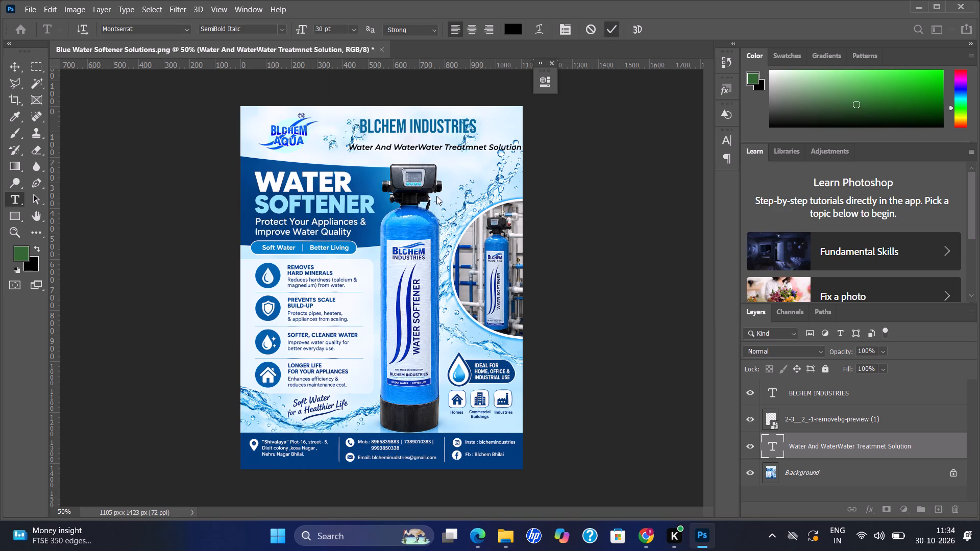
# Move the line beneath the title about 64 px left and slightly up, so it fits within the poster.
pyautogui.press('v')
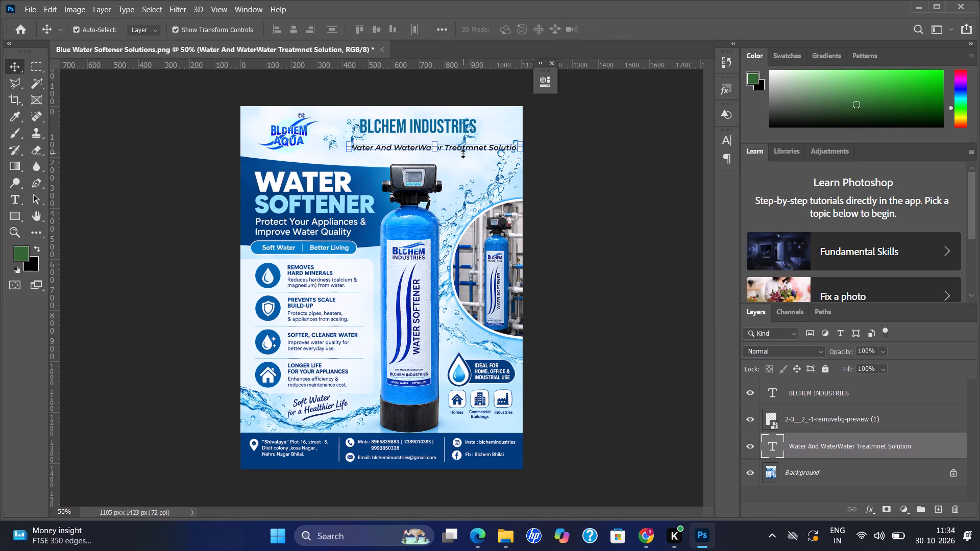
pyautogui.moveTo(471, 146); pyautogui.dragTo(454, 143)
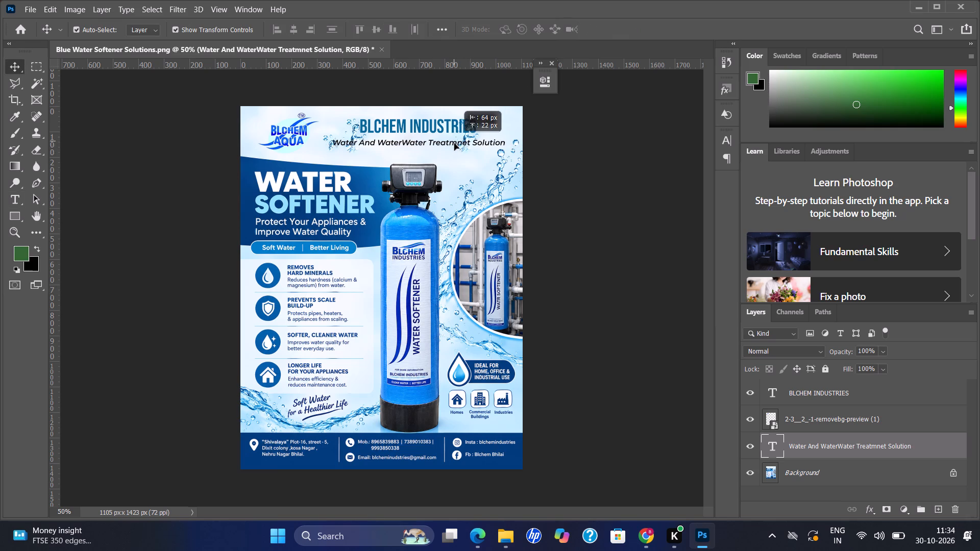
pyautogui.moveTo(454, 143); pyautogui.dragTo(455, 145)
# Set the size of the line beneath the title to 24 pt.
pyautogui.tripleClick(455, 145)
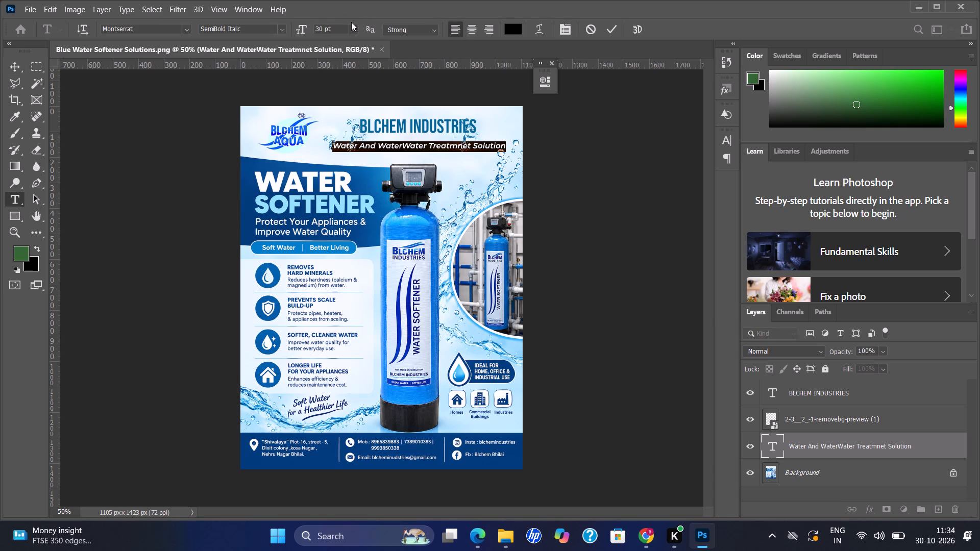
pyautogui.click(353, 24)
pyautogui.click(332, 145)
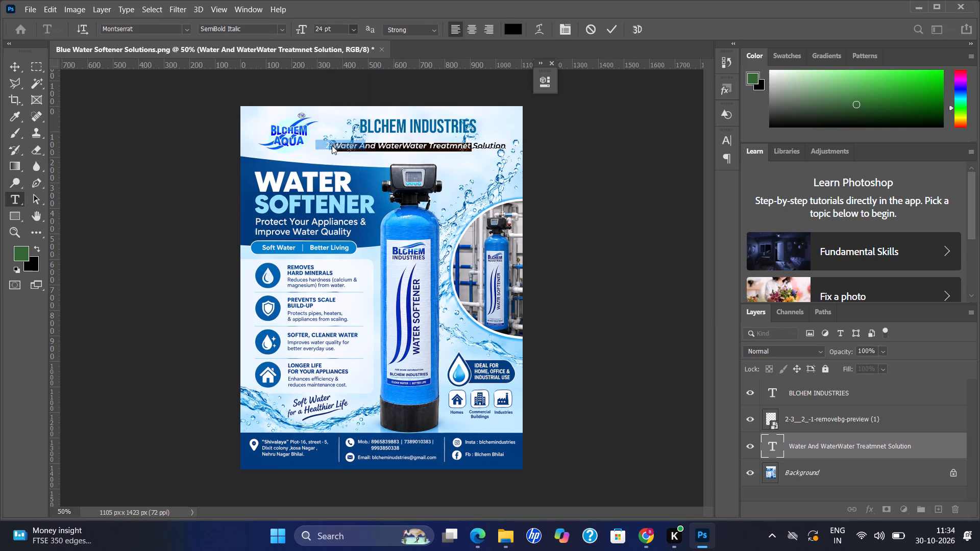
pyautogui.click(609, 35)
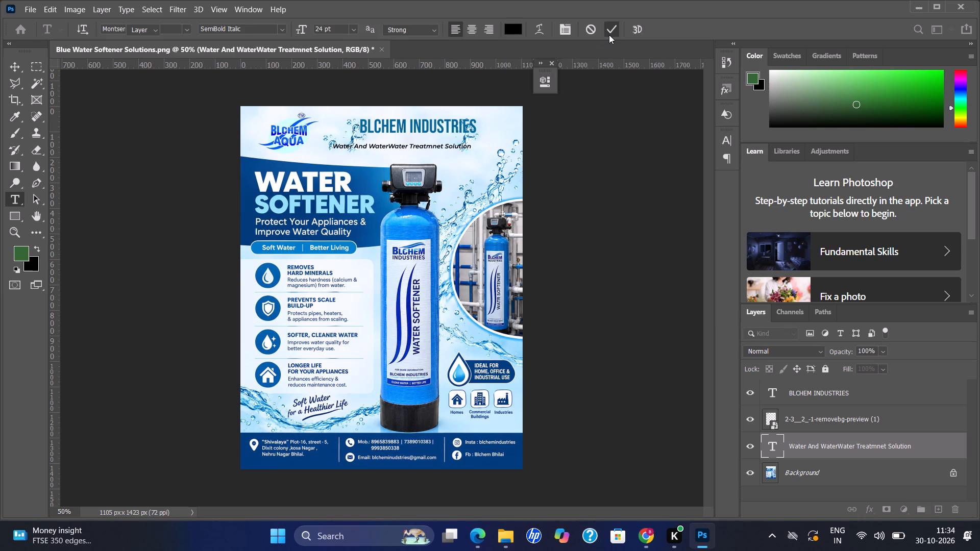
# Move the smaller text line right and slightly down so it sits roughly centred beneath the "BLCHEM INDUSTRIES" title.
pyautogui.moveTo(449, 147); pyautogui.dragTo(467, 149)
# Correct the misspelled word "Treatmnet" to "Treatment" in the line beneath the title.
pyautogui.tripleClick(467, 149)
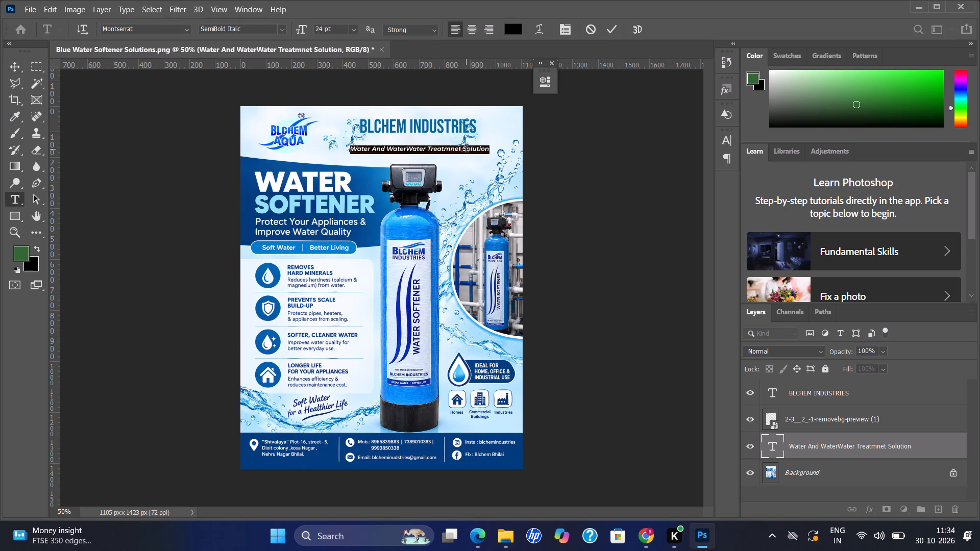
pyautogui.click(459, 151)
pyautogui.press('BackSpace')
pyautogui.press('BackSpace')
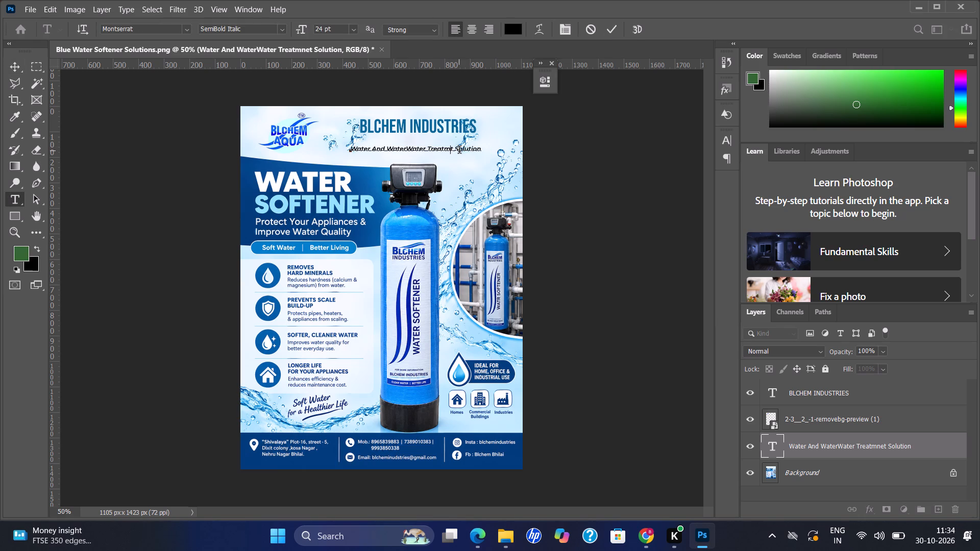
pyautogui.write('en')
pyautogui.press('Return')
# Nudge the "BLCHEM INDUSTRIES" title straight down so it sits closer to the text line beneath it.
pyautogui.click(447, 127)
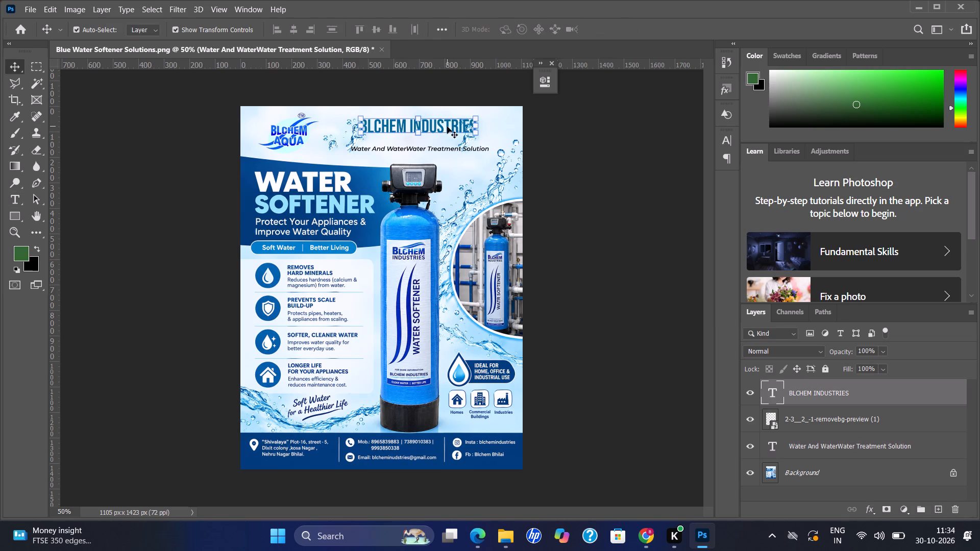
pyautogui.press('Down')
pyautogui.press('Down')
pyautogui.press('Down')
pyautogui.press('Down')
pyautogui.press('Down')
pyautogui.press('Down')
pyautogui.press('Down')
pyautogui.press('Down')
pyautogui.press('Down')
pyautogui.press('Down')
pyautogui.press('Down')
pyautogui.press('Down')
pyautogui.press('Down')
pyautogui.press('Down')
pyautogui.press('Down')
pyautogui.press('Down')
pyautogui.press('Down')
pyautogui.press('Down')
pyautogui.press('Down')
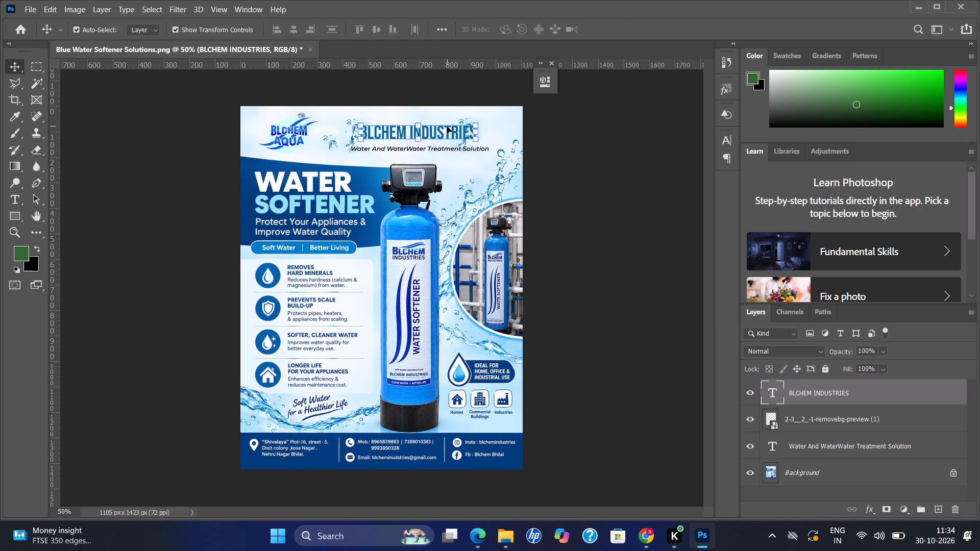
pyautogui.press('Up')
pyautogui.press('Down')
# Underline the "BLCHEM INDUSTRIES" title text.
pyautogui.hotkey('ctrl', 't')
pyautogui.tripleClick(444, 127)
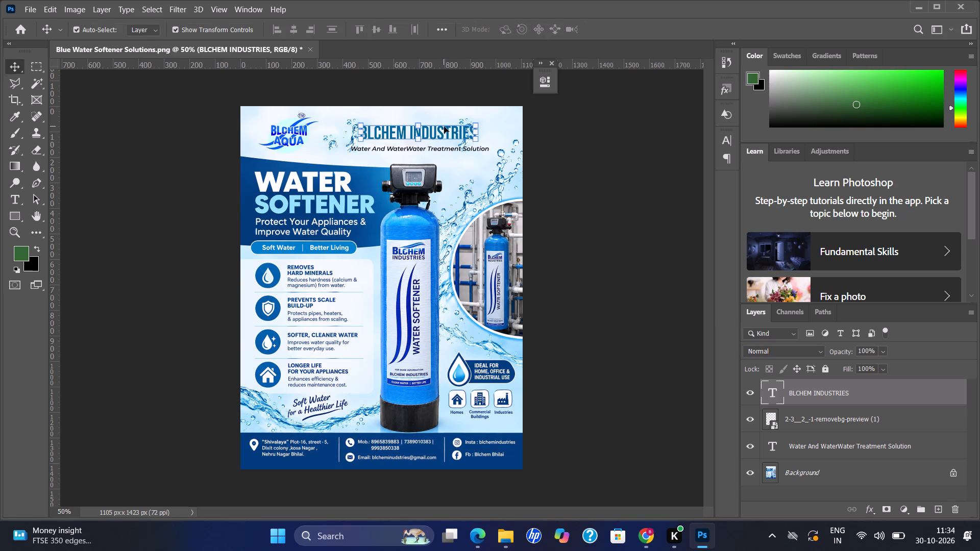
pyautogui.tripleClick(445, 128)
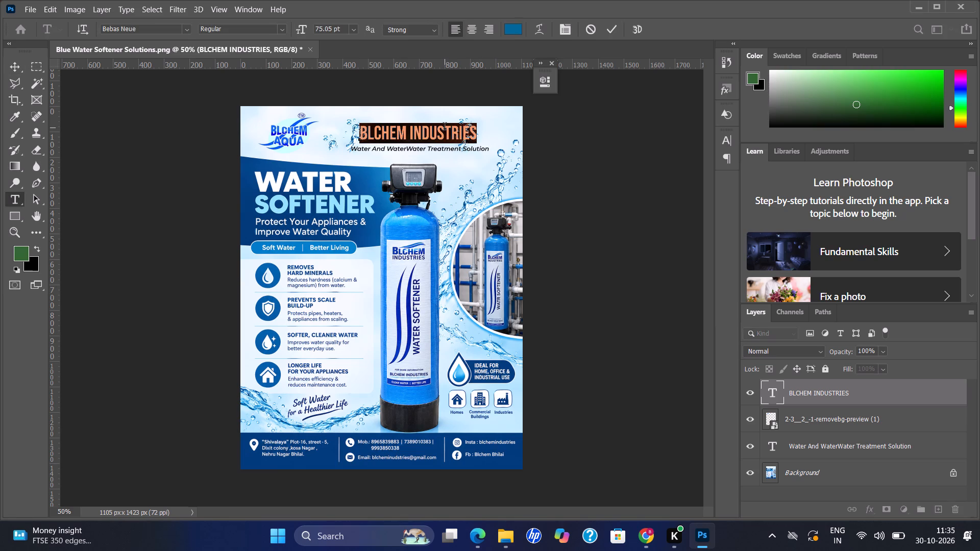
pyautogui.hotkey('ctrl', 't')
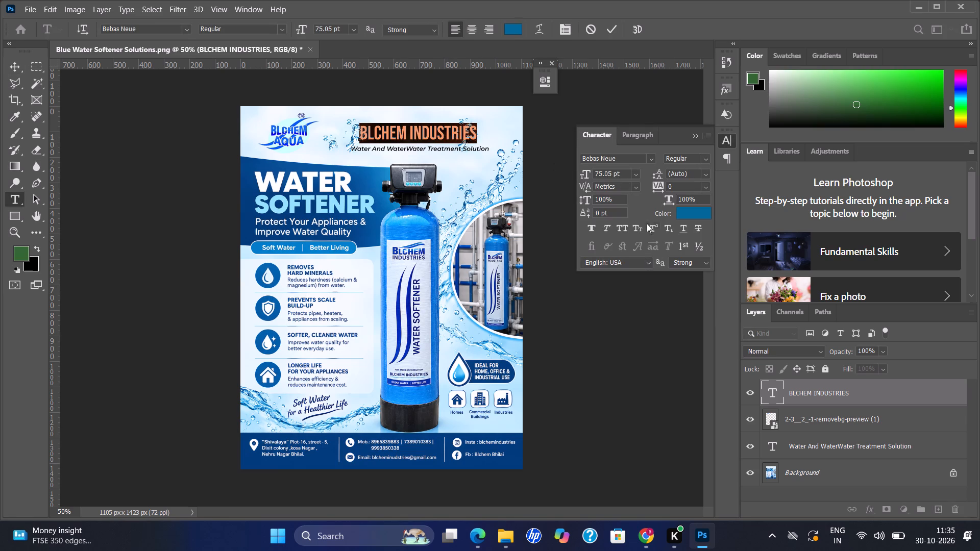
pyautogui.click(678, 226)
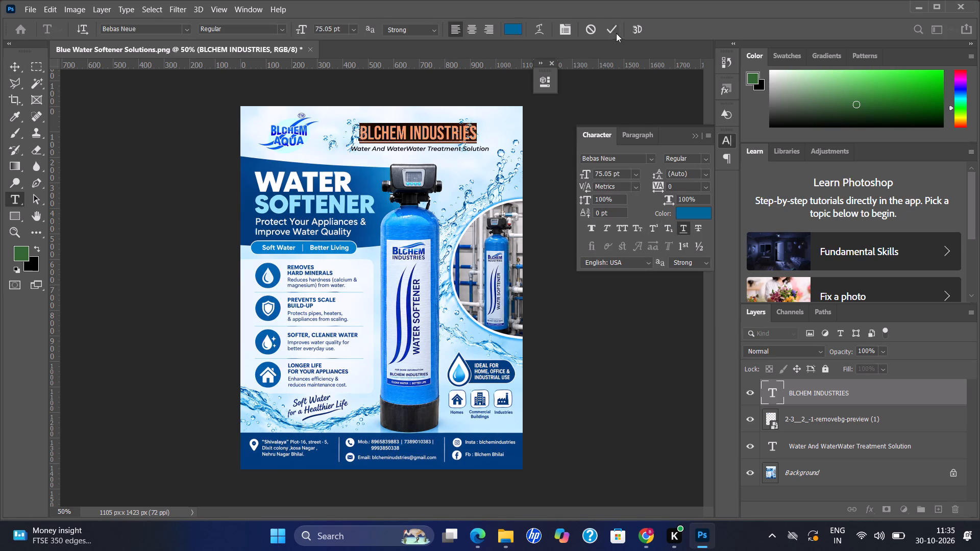
pyautogui.click(616, 32)
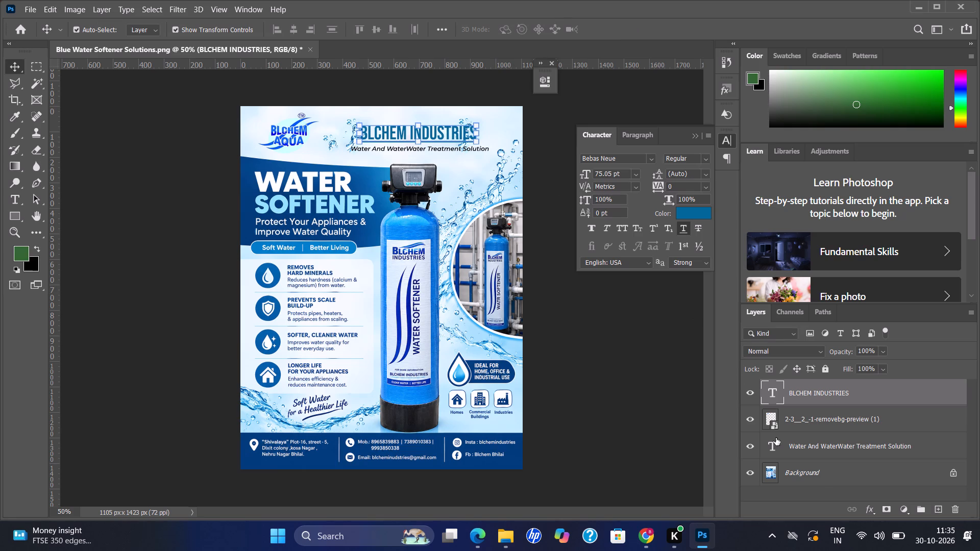
# Unlock the Background layer, turning it into a regular editable layer.
pyautogui.click(820, 484)
pyautogui.click(905, 510)
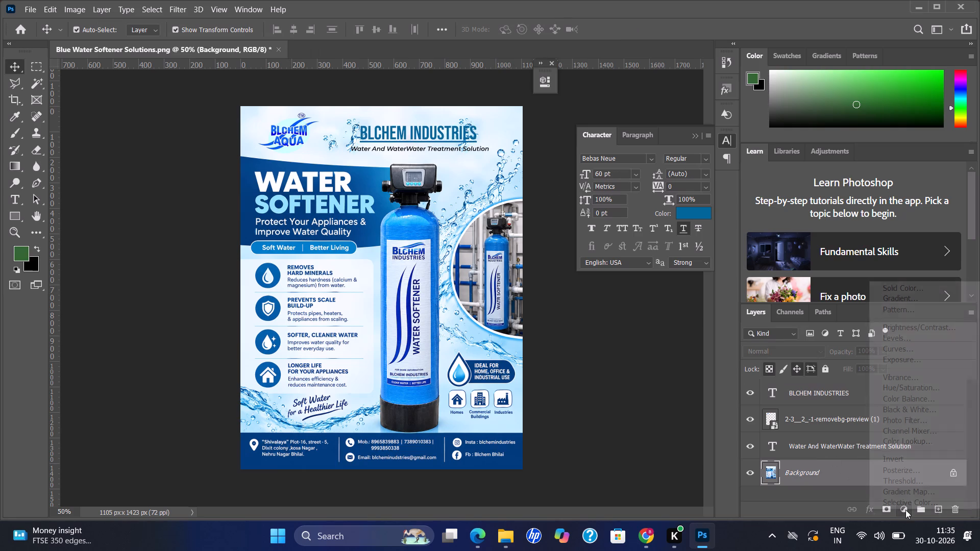
pyautogui.click(903, 511)
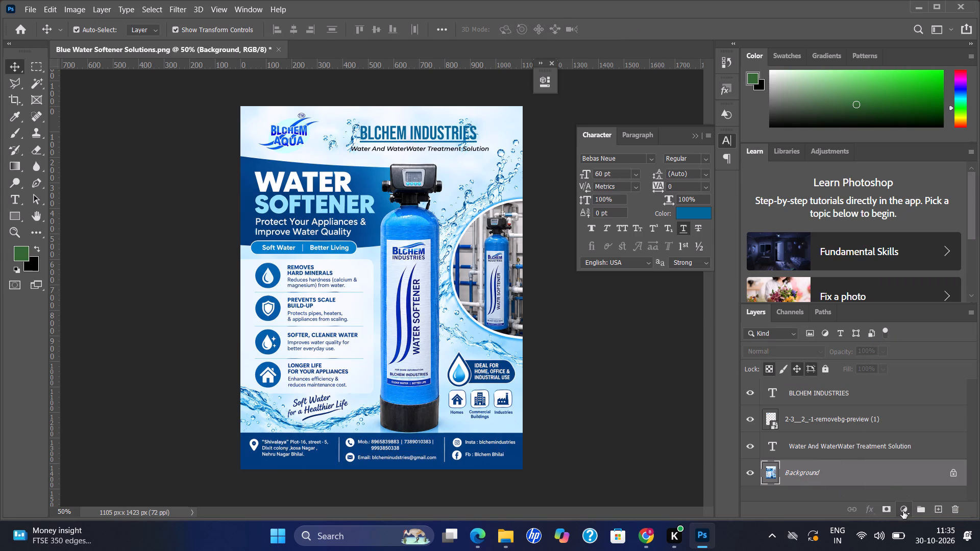
pyautogui.click(903, 511)
pyautogui.click(848, 498)
pyautogui.click(955, 474)
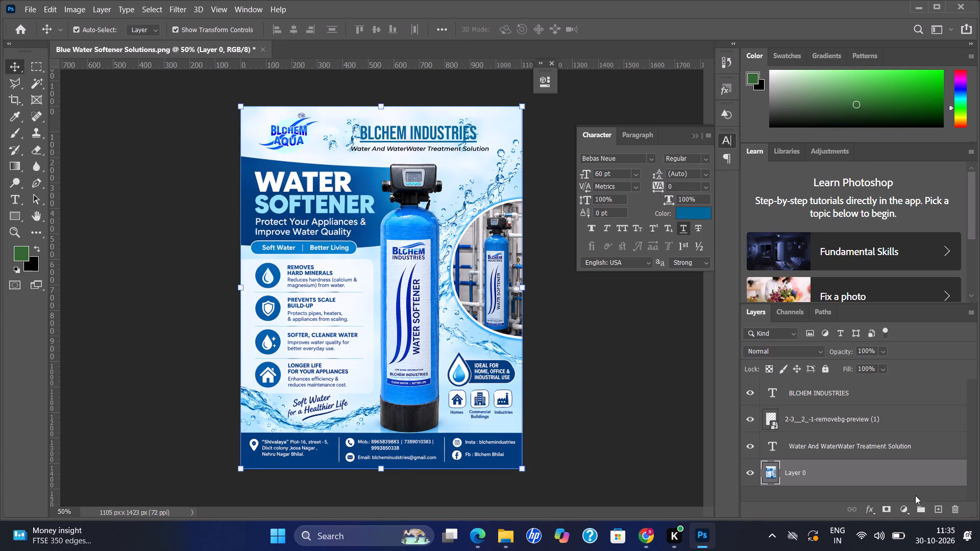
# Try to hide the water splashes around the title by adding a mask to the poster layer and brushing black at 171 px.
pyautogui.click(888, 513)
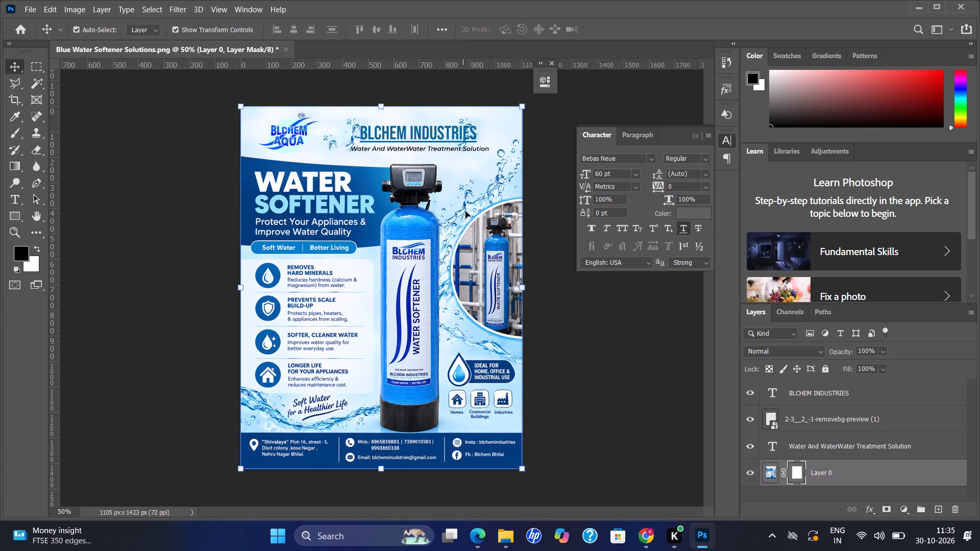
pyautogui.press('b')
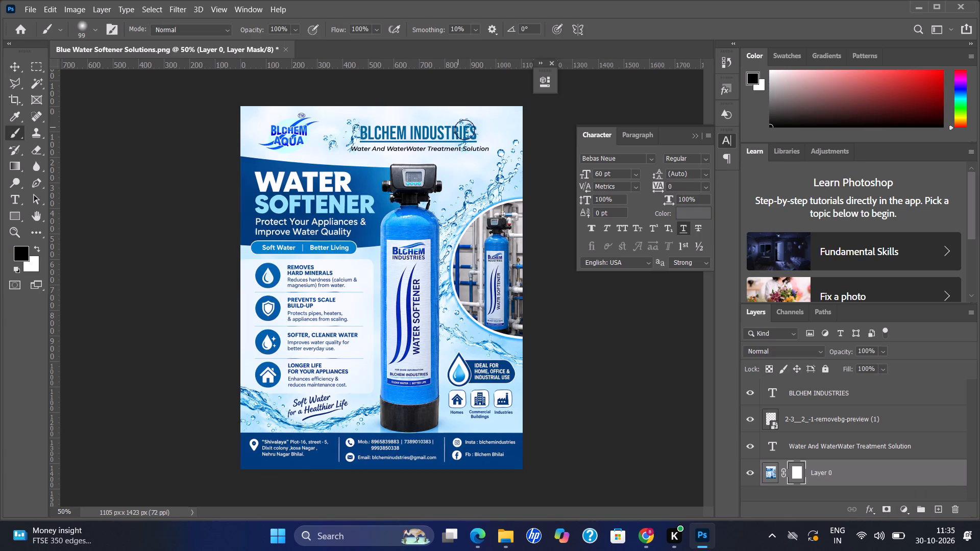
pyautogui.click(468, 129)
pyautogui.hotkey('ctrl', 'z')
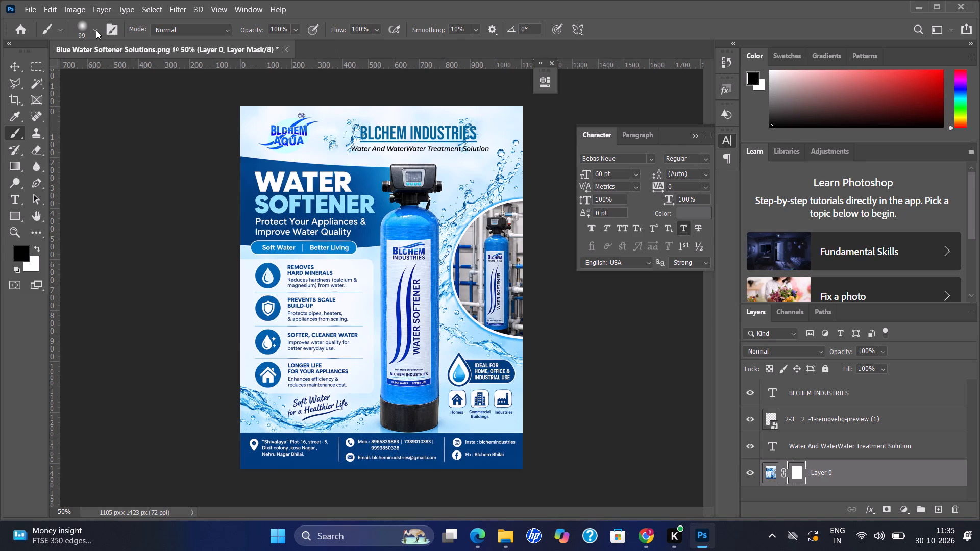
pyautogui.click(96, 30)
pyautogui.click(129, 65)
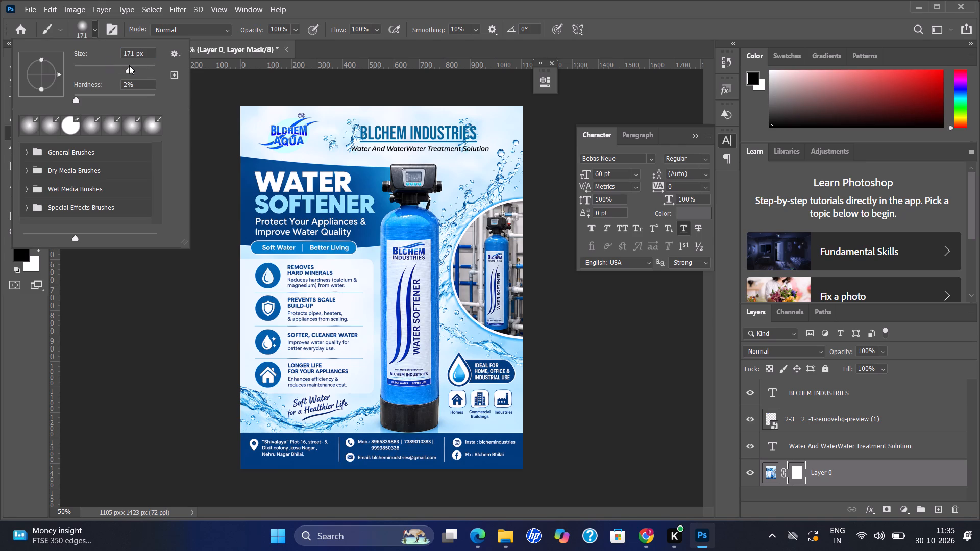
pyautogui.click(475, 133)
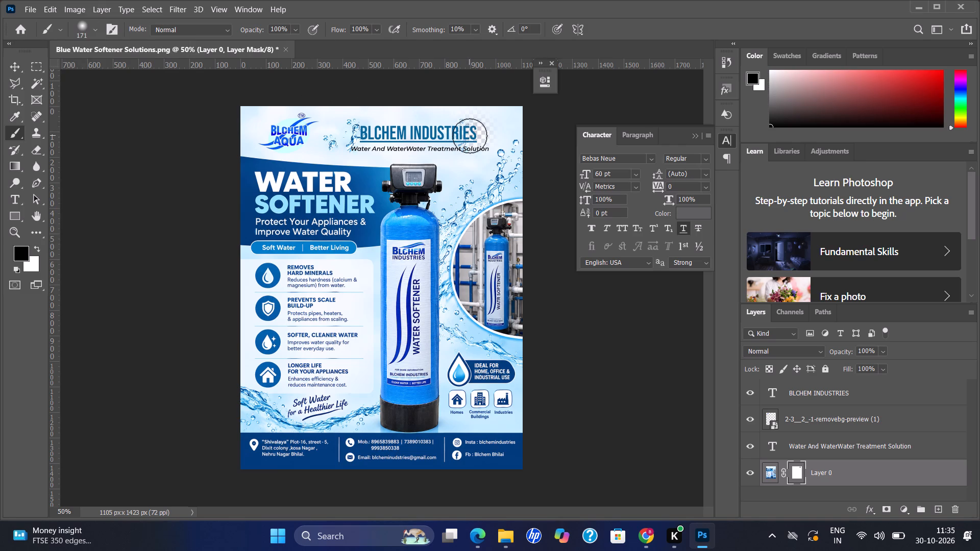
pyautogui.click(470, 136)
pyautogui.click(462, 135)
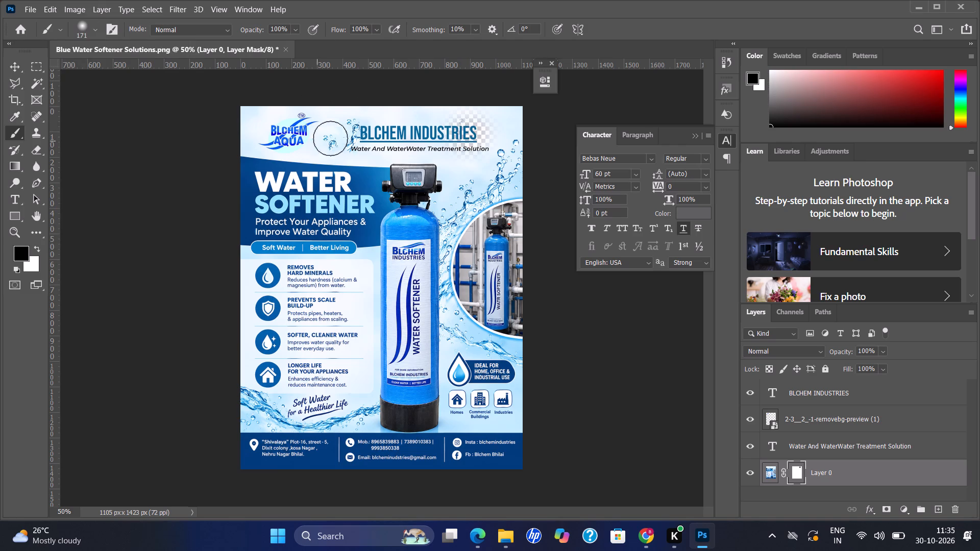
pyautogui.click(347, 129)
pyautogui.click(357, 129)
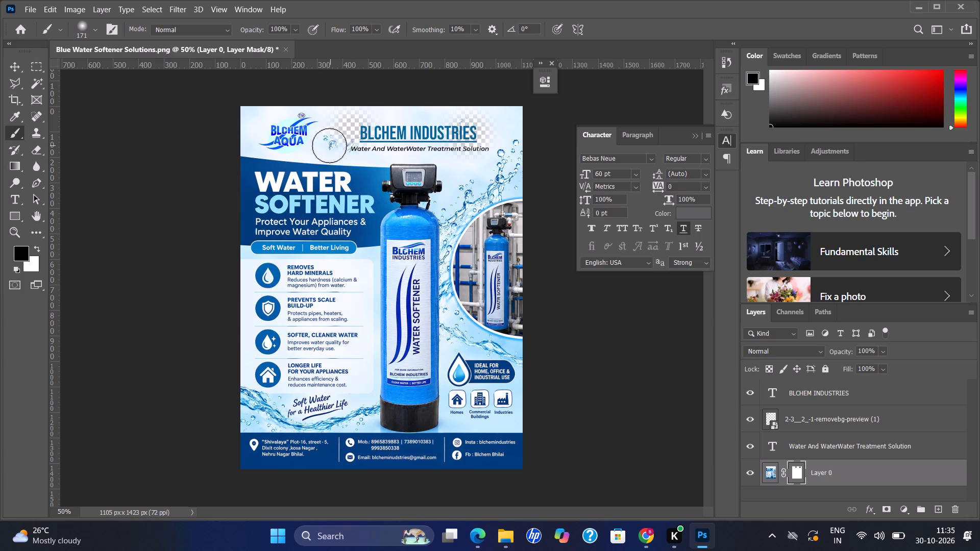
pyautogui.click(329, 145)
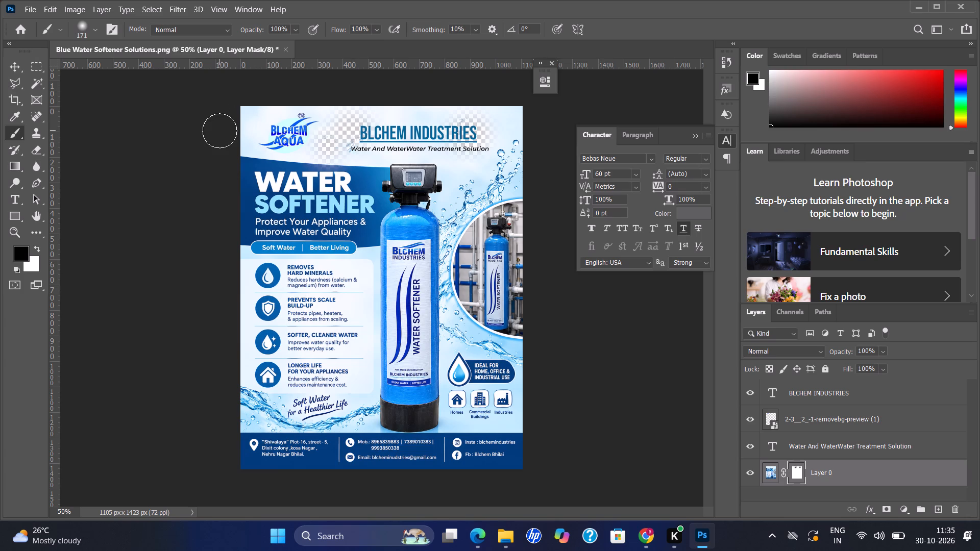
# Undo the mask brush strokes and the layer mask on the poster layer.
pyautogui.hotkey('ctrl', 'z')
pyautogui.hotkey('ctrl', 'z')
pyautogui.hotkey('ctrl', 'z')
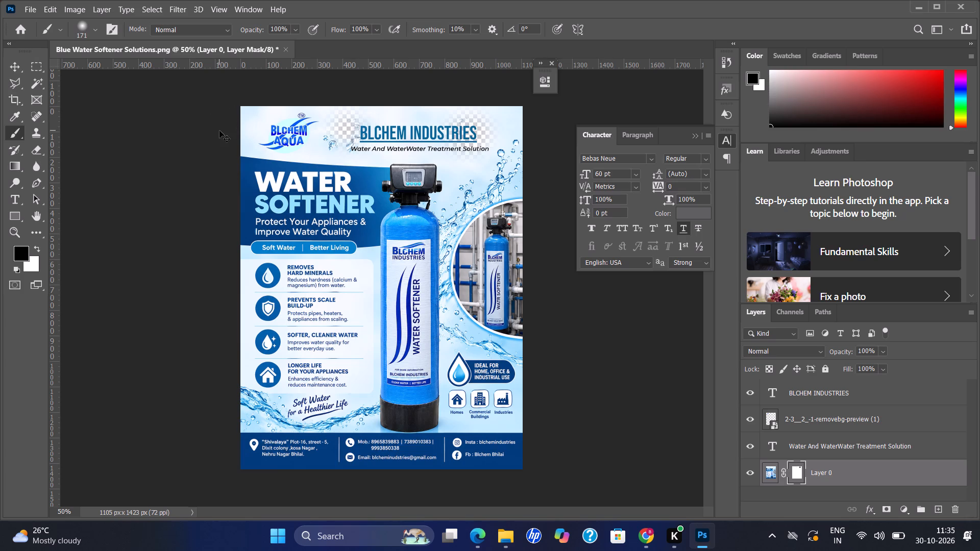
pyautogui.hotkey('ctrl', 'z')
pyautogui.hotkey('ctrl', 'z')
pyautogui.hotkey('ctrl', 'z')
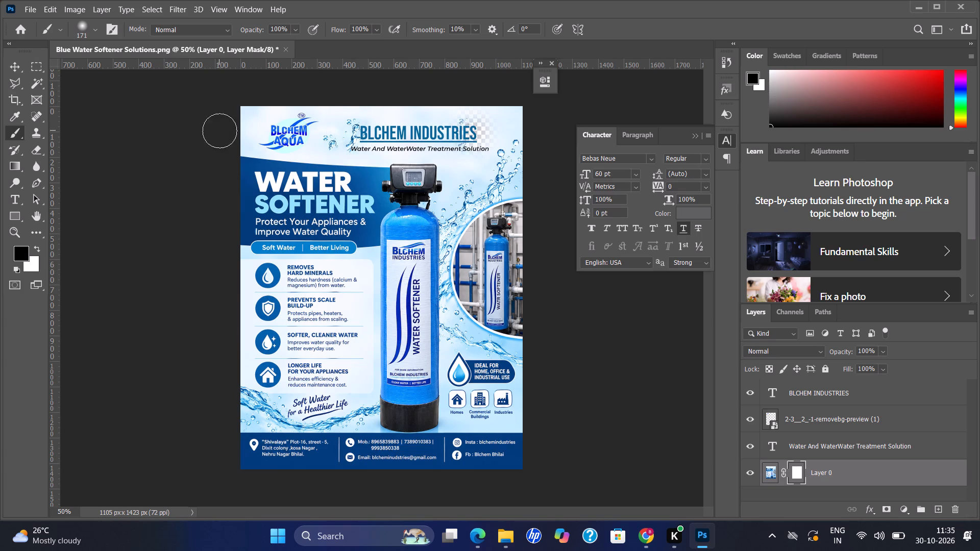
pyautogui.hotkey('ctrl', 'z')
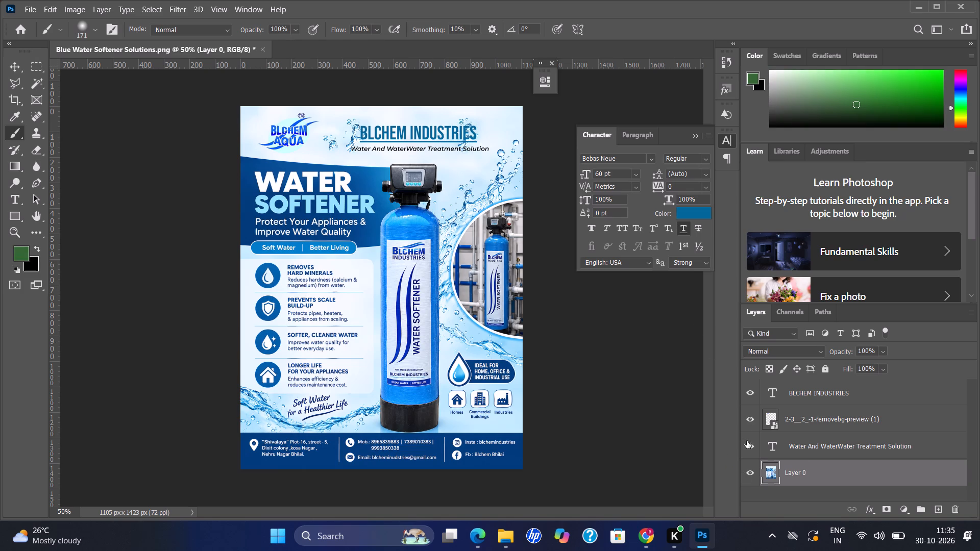
# Hide the "BLCHEM INDUSTRIES" title and tagline text layers.
pyautogui.click(754, 392)
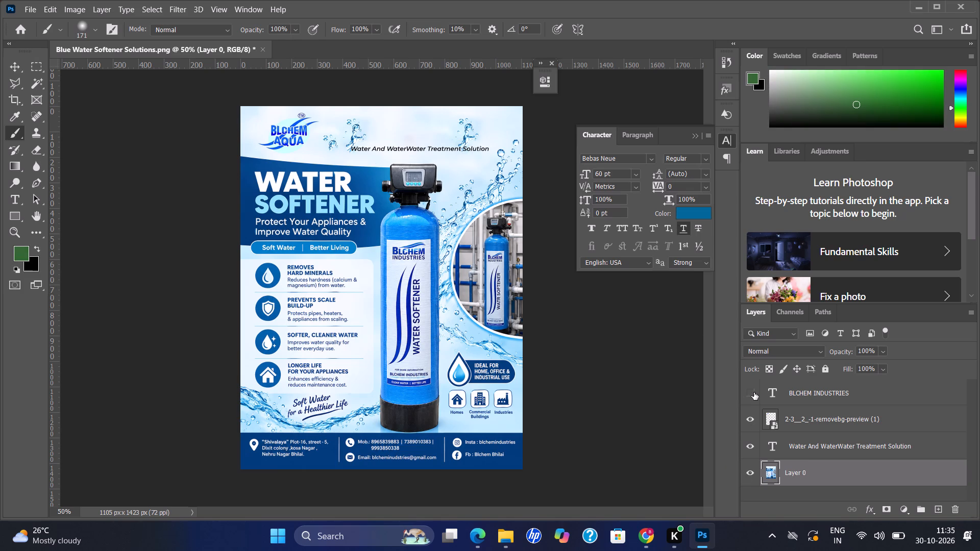
pyautogui.click(748, 446)
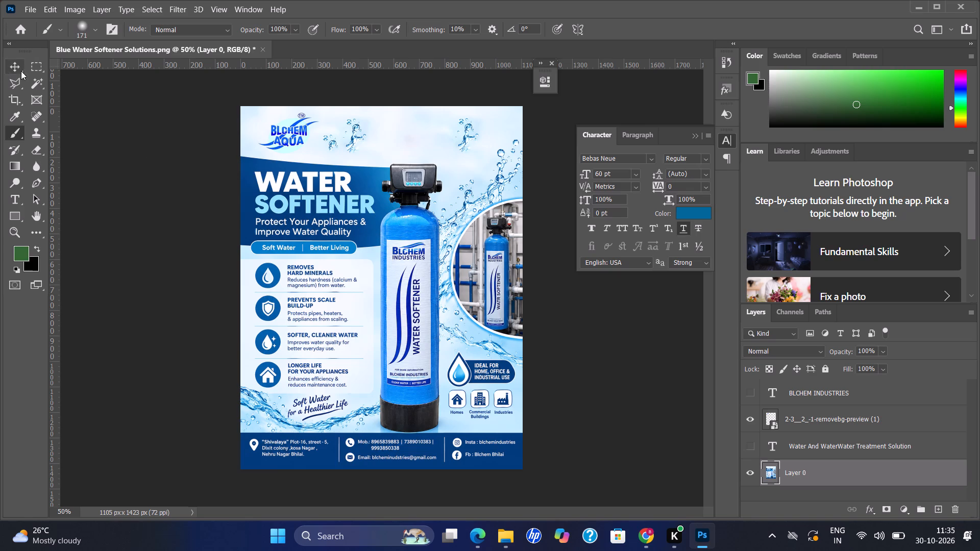
# Remove the water splashes just right of the logo by filling a rectangular selection around them with matching background, and deselect.
pyautogui.click(36, 68)
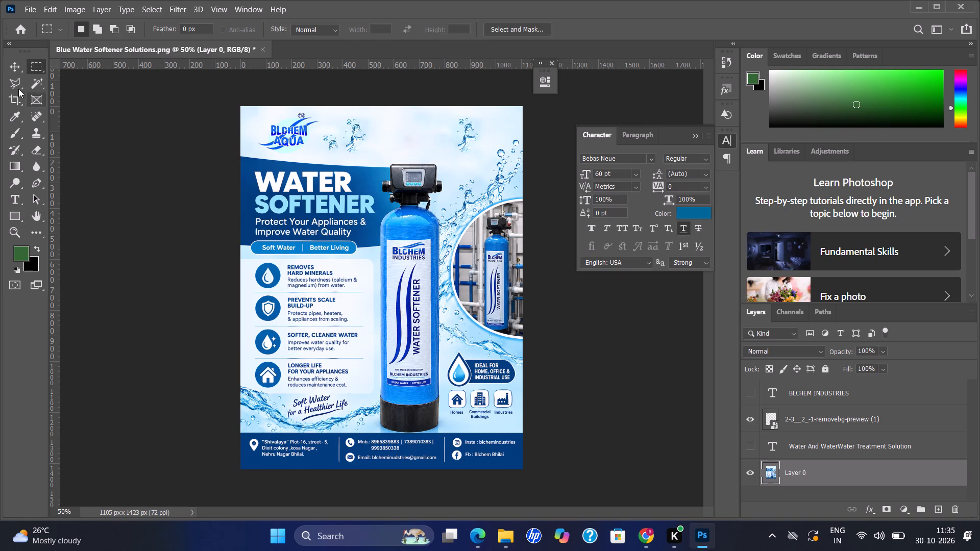
pyautogui.moveTo(324, 116); pyautogui.dragTo(367, 154)
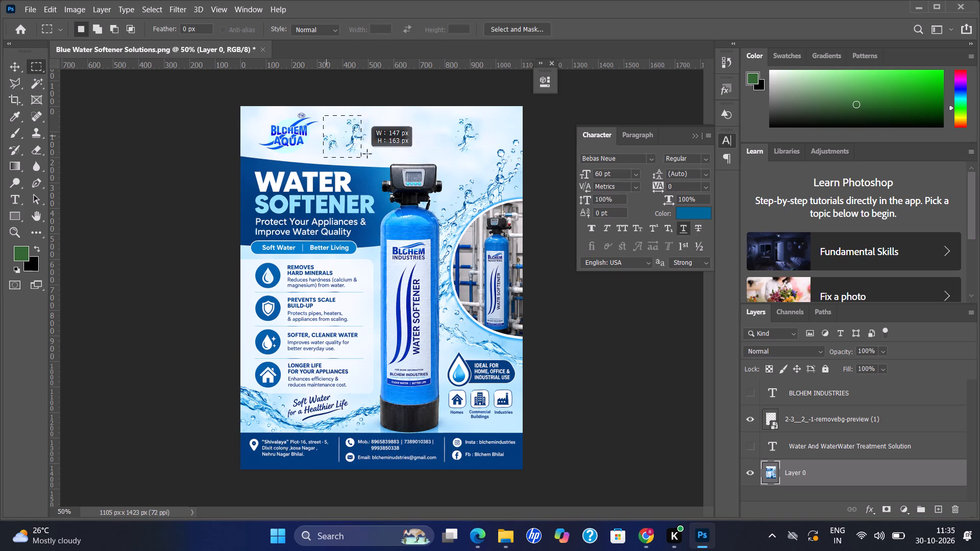
pyautogui.moveTo(367, 154); pyautogui.dragTo(381, 158)
pyautogui.hotkey('shift', 'BackSpace')
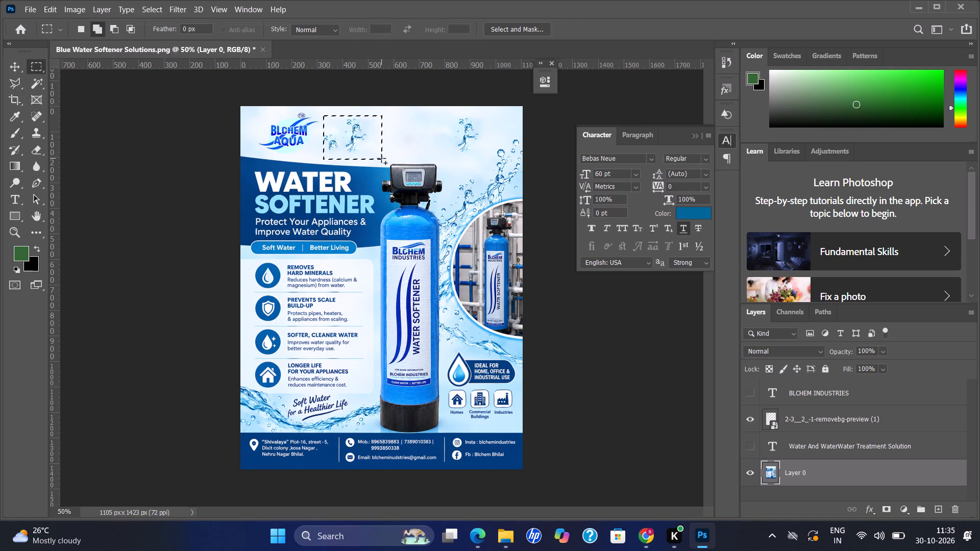
pyautogui.press('Return')
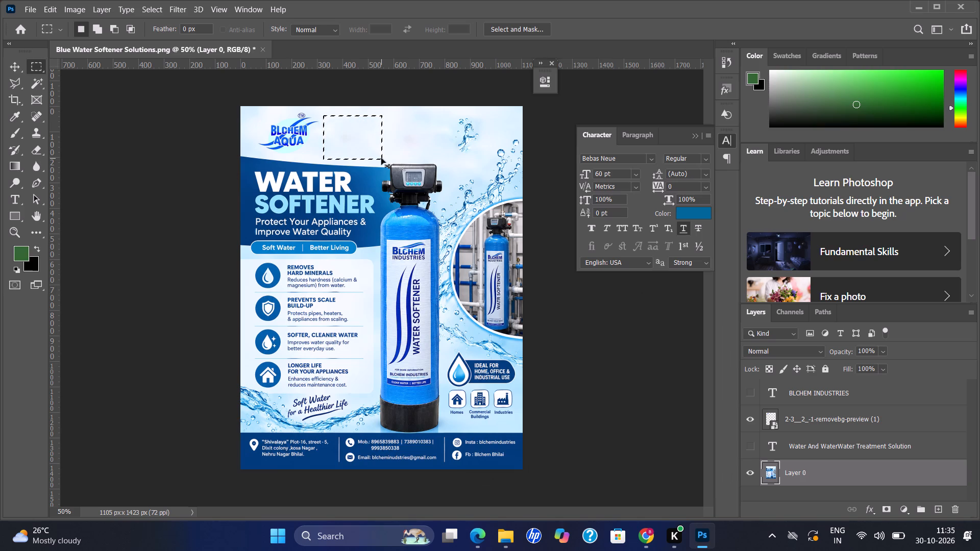
pyautogui.hotkey('ctrl', 'd')
# Remove the remaining splash in the header's right part by filling a rectangular selection around it with matching background, and deselect.
pyautogui.moveTo(450, 115); pyautogui.dragTo(480, 161)
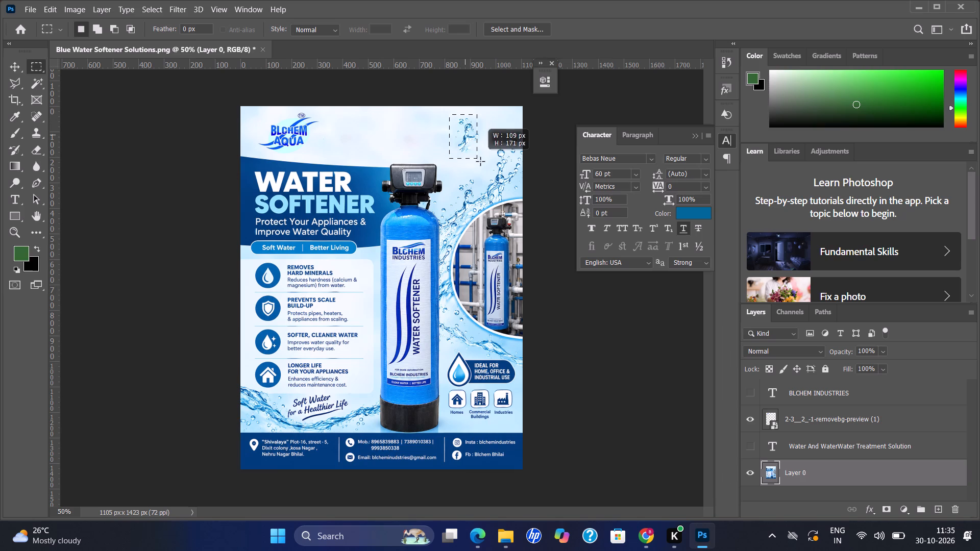
pyautogui.moveTo(480, 161); pyautogui.dragTo(481, 161)
pyautogui.hotkey('shift', 'BackSpace')
pyautogui.press('Return')
pyautogui.press('Return')
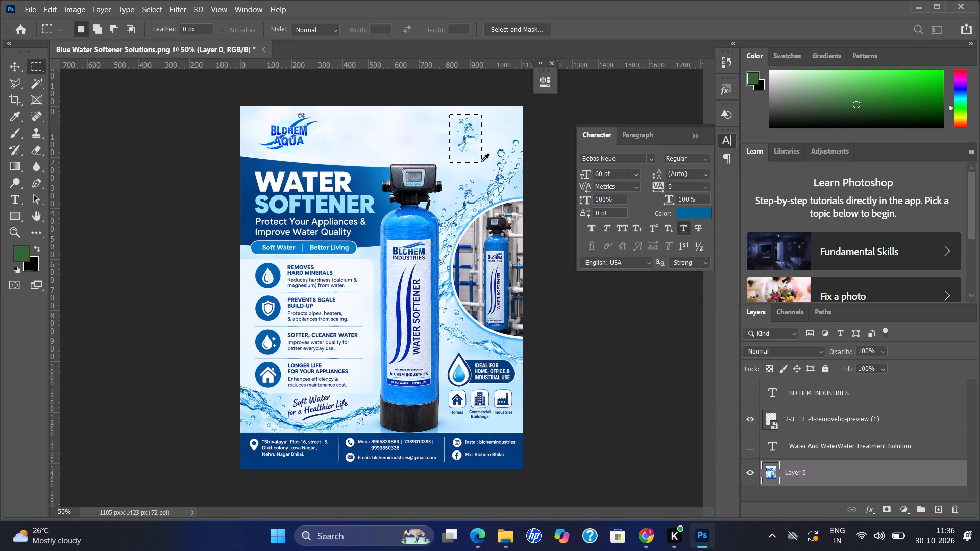
pyautogui.hotkey('ctrl', 'd')
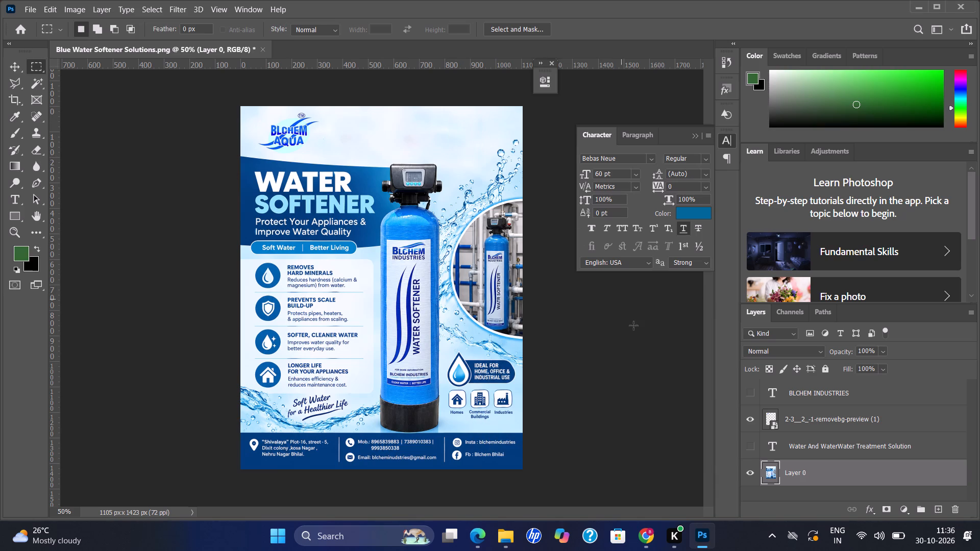
# Show the tagline and "BLCHEM INDUSTRIES" title layers again.
pyautogui.click(750, 401)
pyautogui.moveTo(750, 401); pyautogui.dragTo(748, 444)
pyautogui.click(748, 444)
pyautogui.click(746, 425)
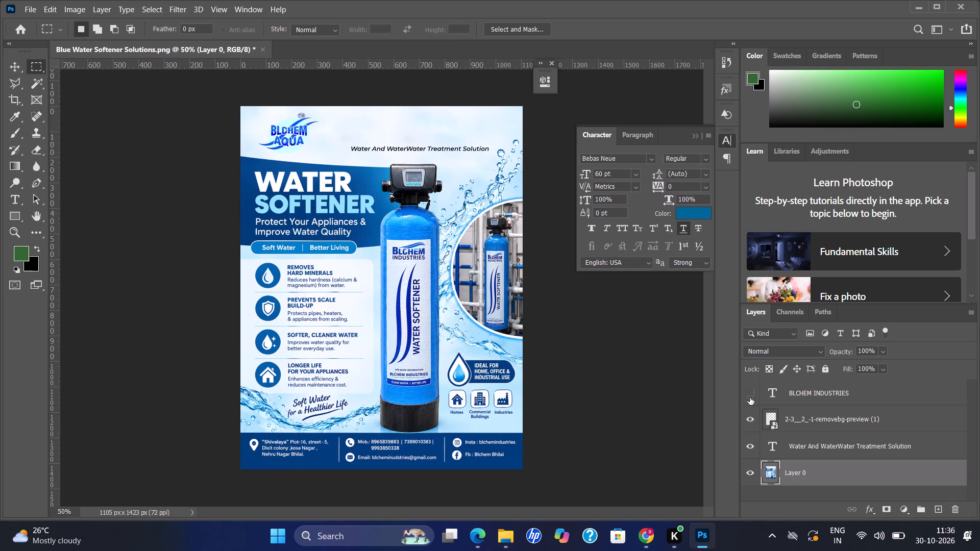
pyautogui.click(750, 387)
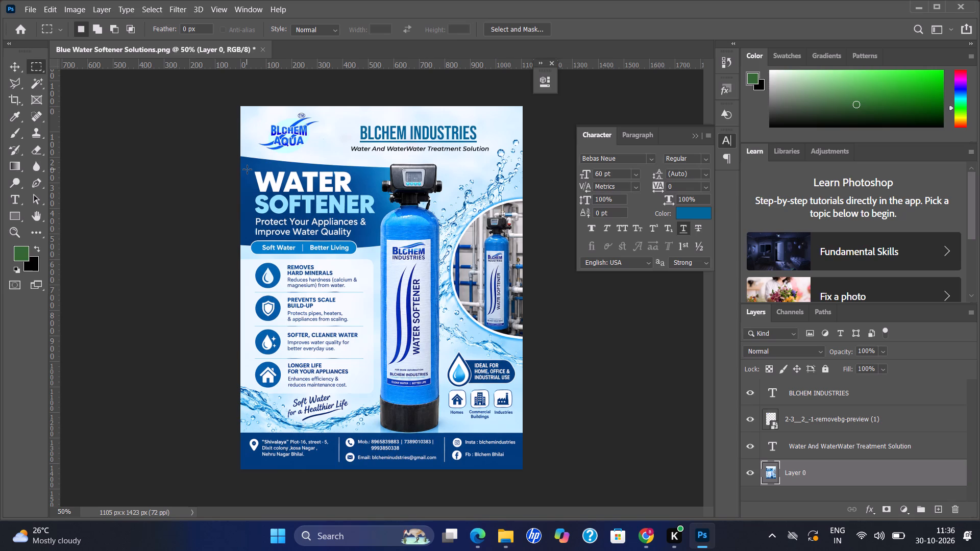
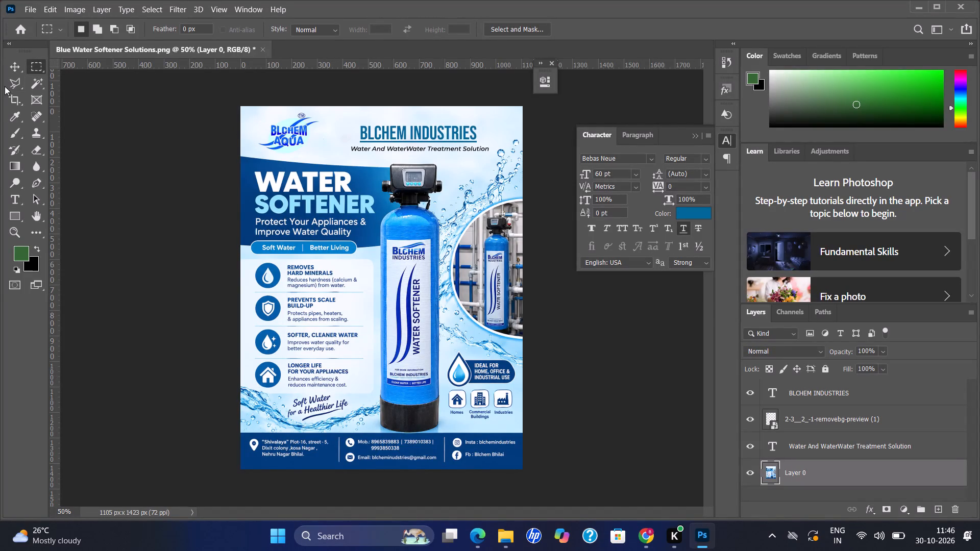
# Switch from the marquee selection to the Move tool for the poster's layers.
pyautogui.click(12, 74)
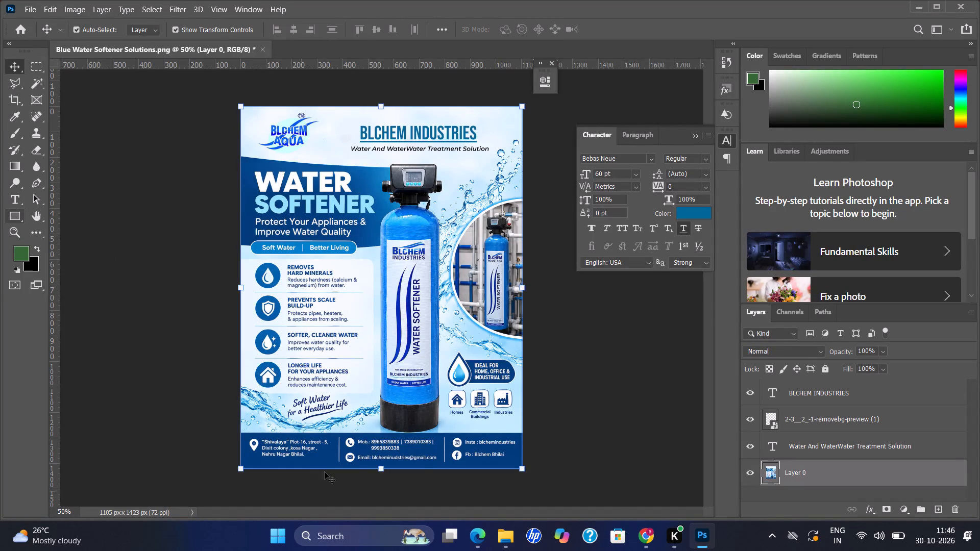
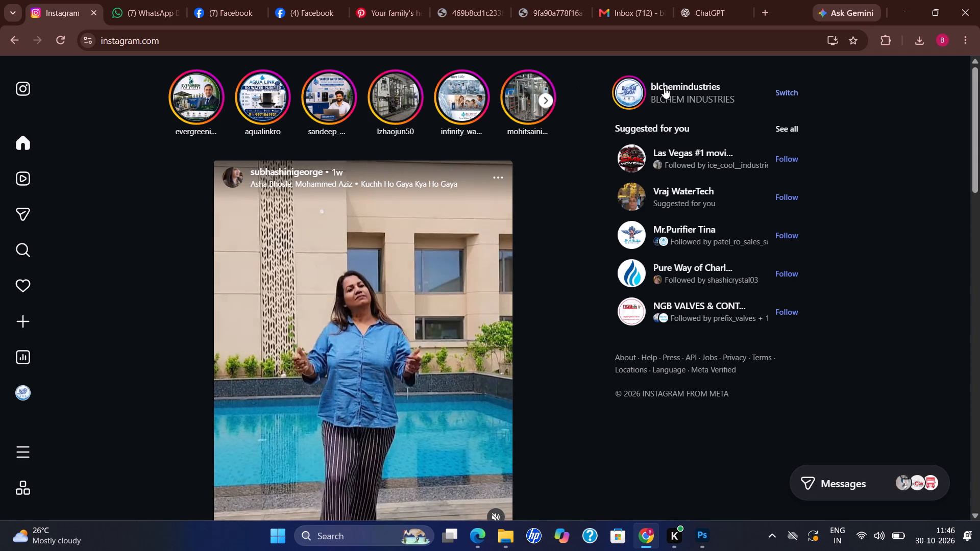
# Review the posts and reels on the blchemindustries Instagram profile, and return to the home feed.
pyautogui.click(698, 87)
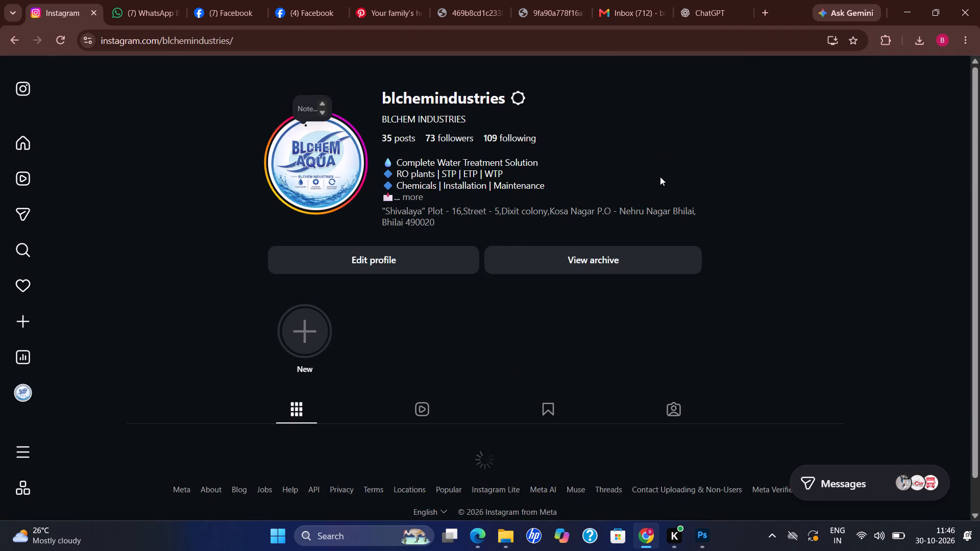
pyautogui.scroll(-5, 458, 226)
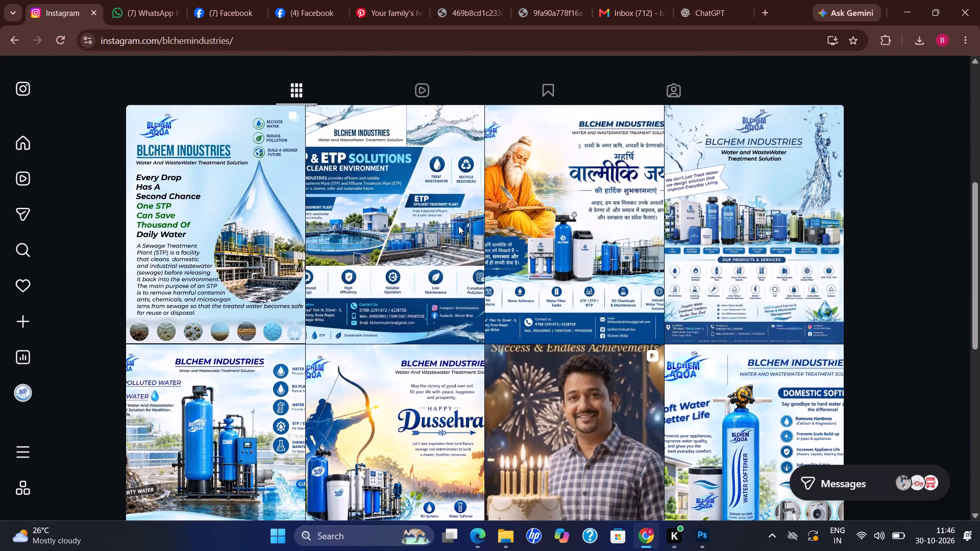
pyautogui.scroll(-1, 458, 226)
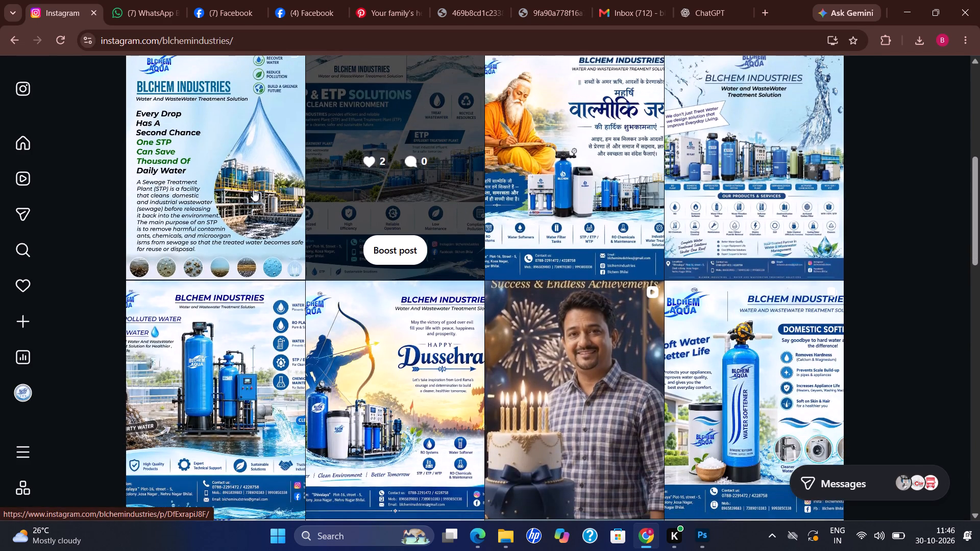
pyautogui.scroll(4, 253, 190)
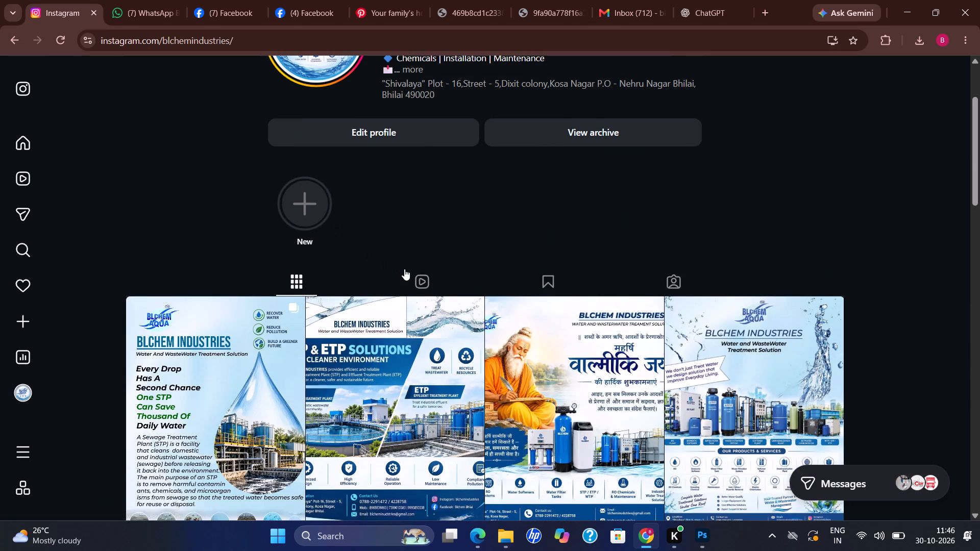
pyautogui.click(406, 271)
pyautogui.scroll(-6, 400, 262)
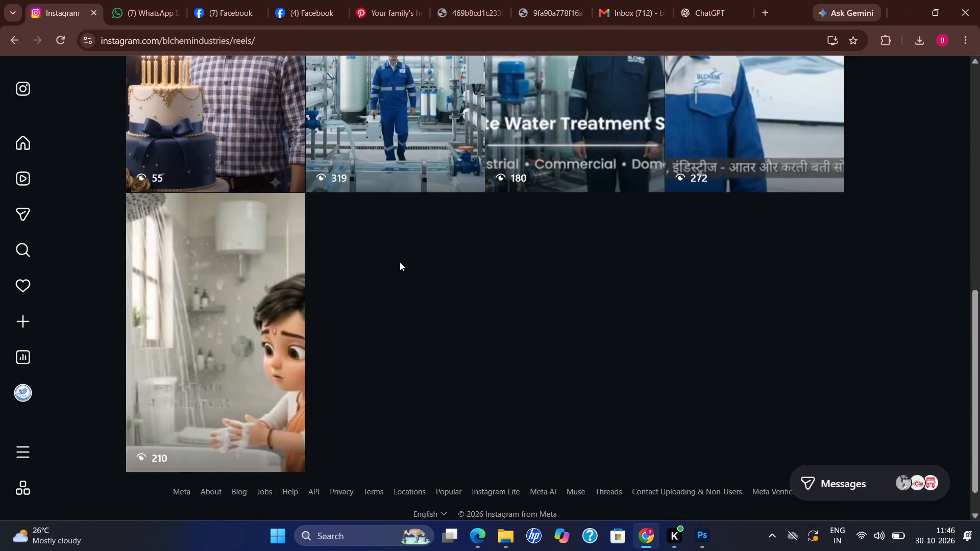
pyautogui.scroll(5, 400, 262)
pyautogui.click(45, 142)
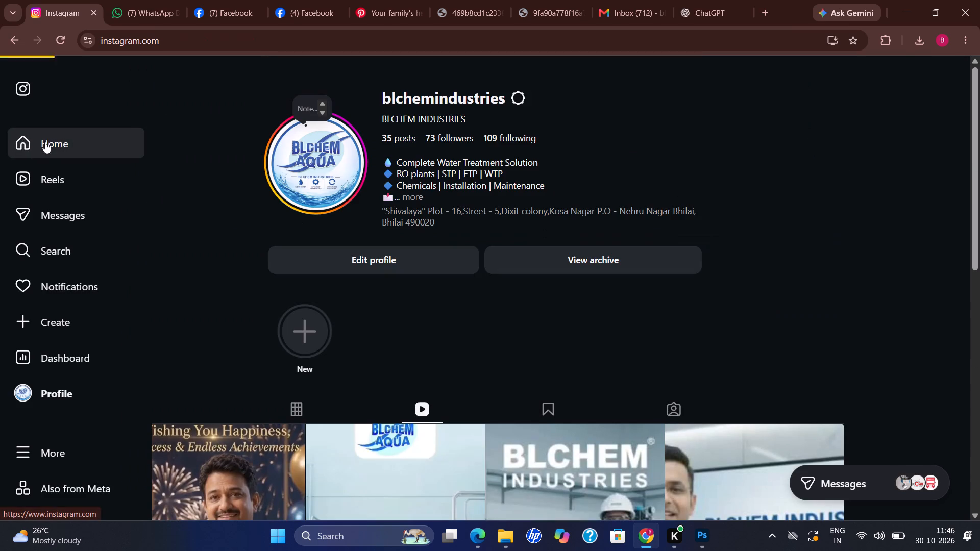
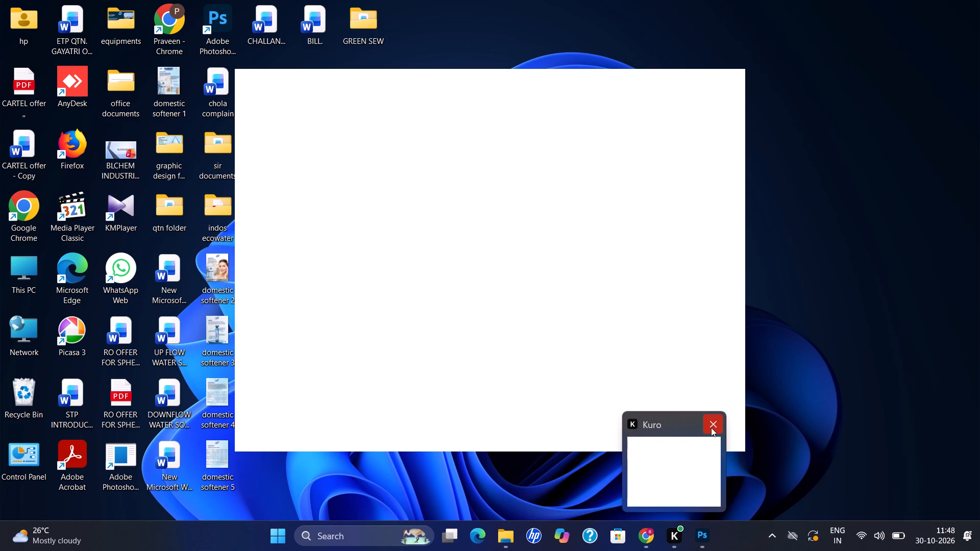
# Close the blank Kuro window.
pyautogui.click(711, 428)
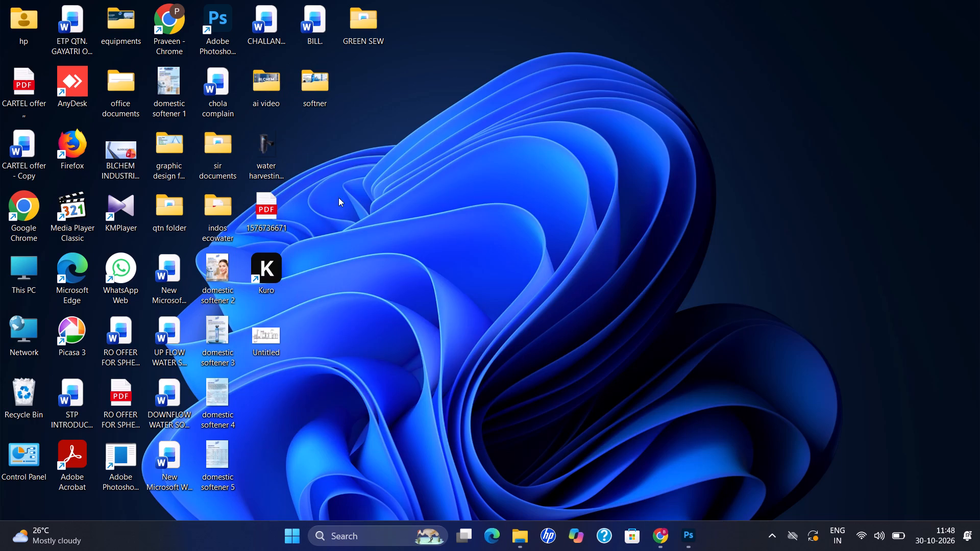
# Paste the copied "WhatsApp Video 2026-10-30 at 11.47.20 AM" into the desktop's "ai video" folder and close the folder.
pyautogui.doubleClick(269, 78)
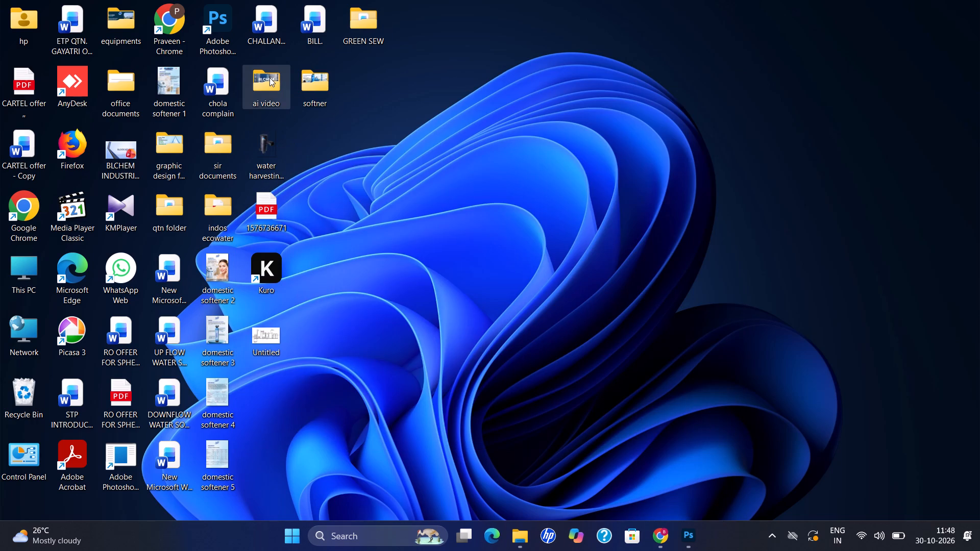
pyautogui.doubleClick(264, 84)
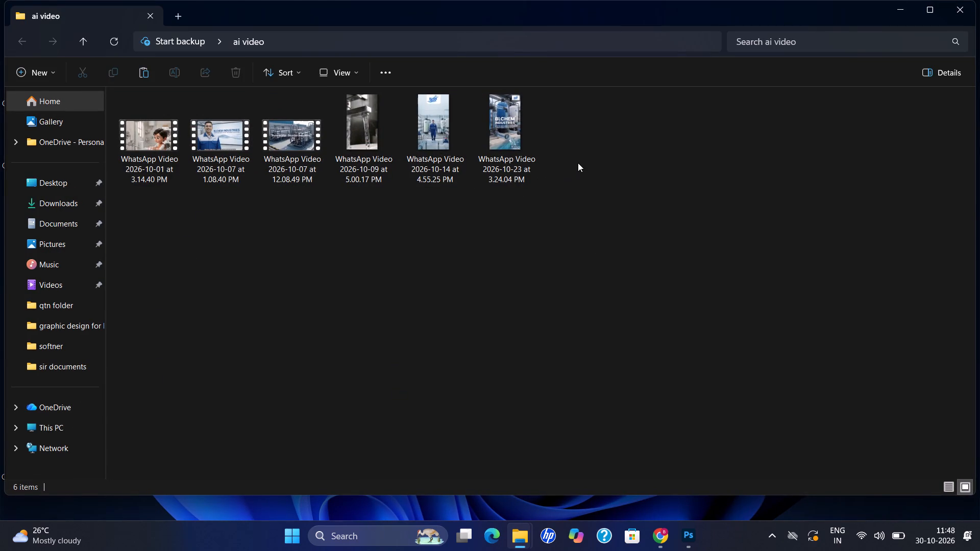
pyautogui.hotkey('ctrl', 'v')
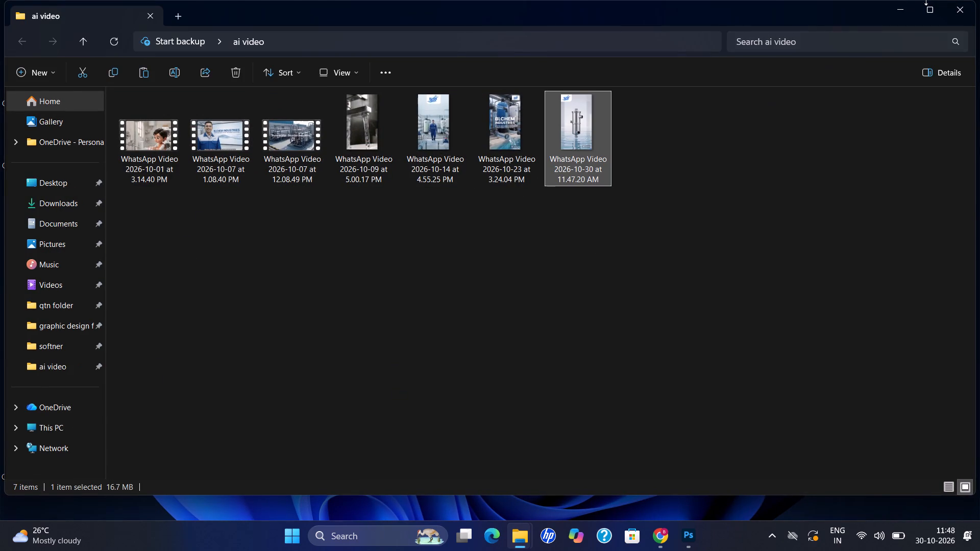
pyautogui.click(954, 6)
# Select the Kuro shortcut on the desktop.
pyautogui.click(274, 262)
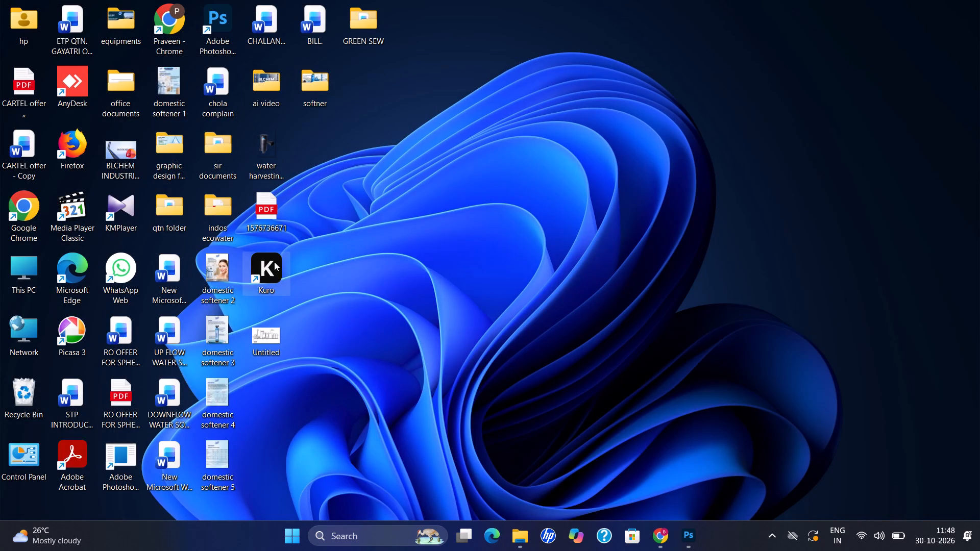
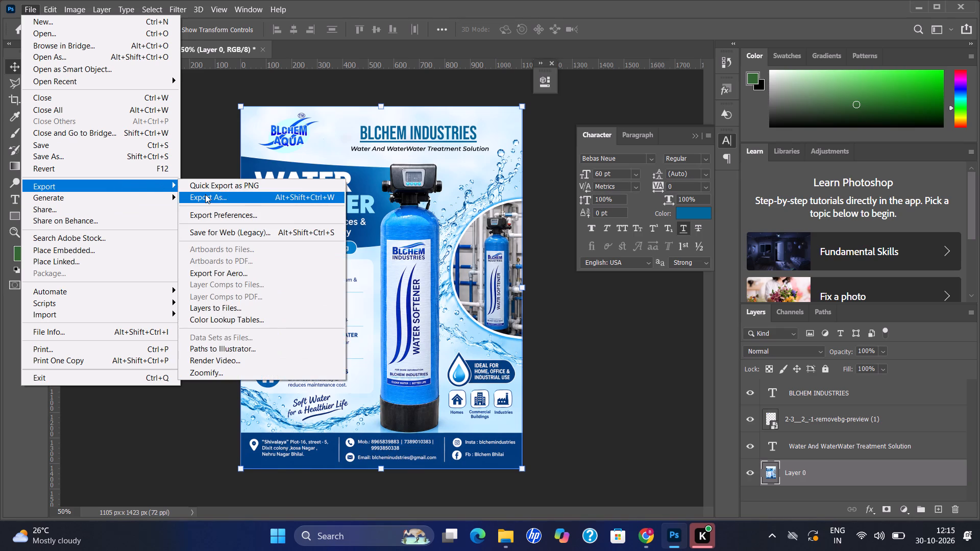
# Open the Export As settings to export the edited water softener flyer as a PNG image.
pyautogui.click(205, 194)
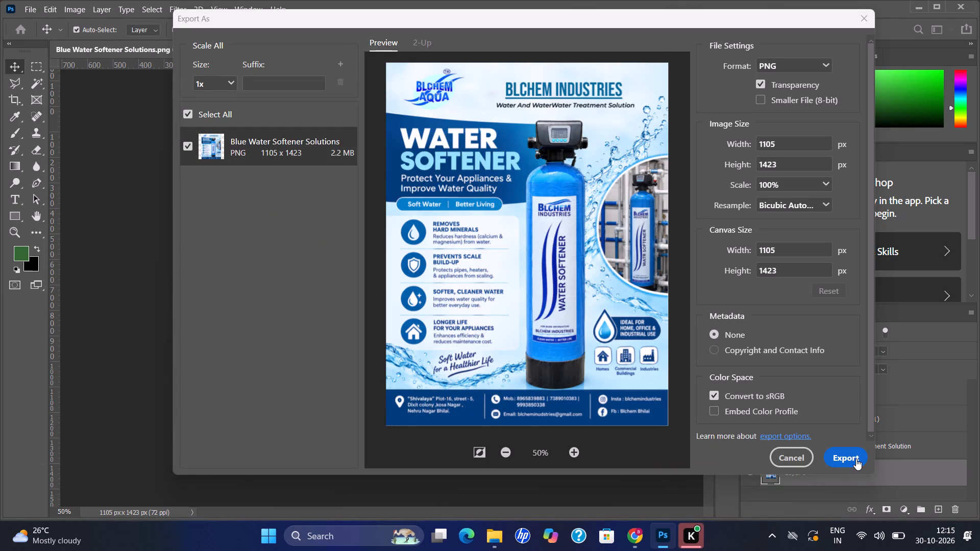
# Export the poster as a PNG at 100% scale into the Desktop's "softner" folder, keeping the file name "Blue Water Softener Solutions".
pyautogui.click(856, 459)
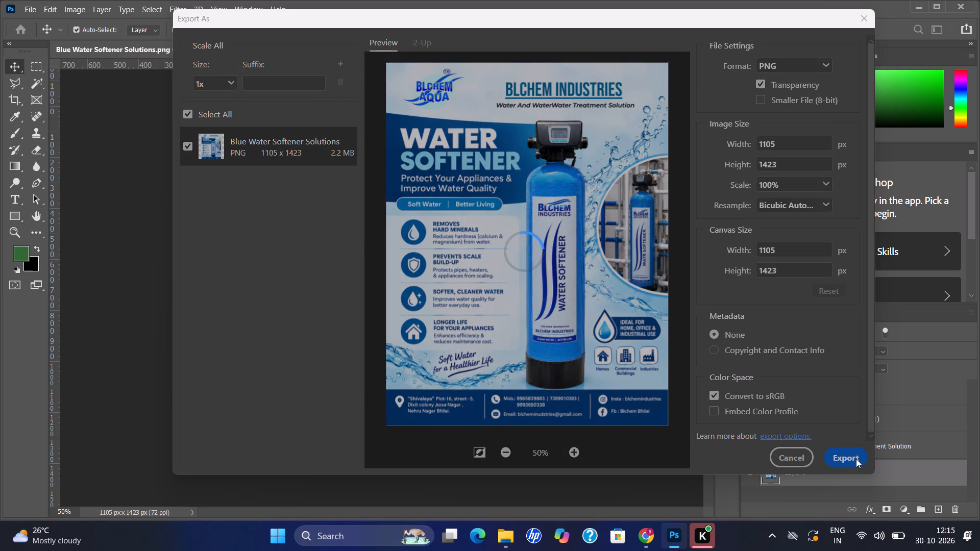
pyautogui.scroll(-2, 57, 170)
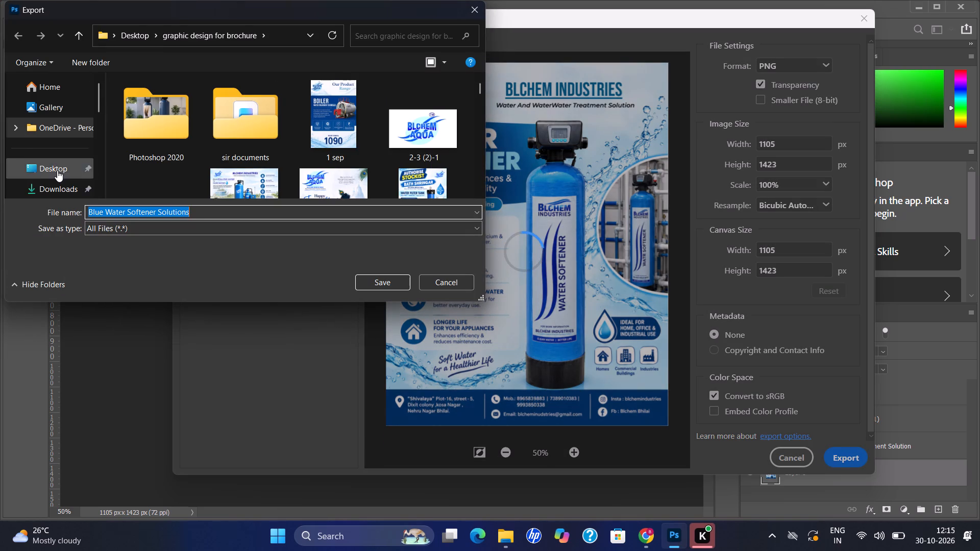
pyautogui.scroll(-2, 57, 170)
pyautogui.scroll(2, 57, 170)
pyautogui.click(57, 184)
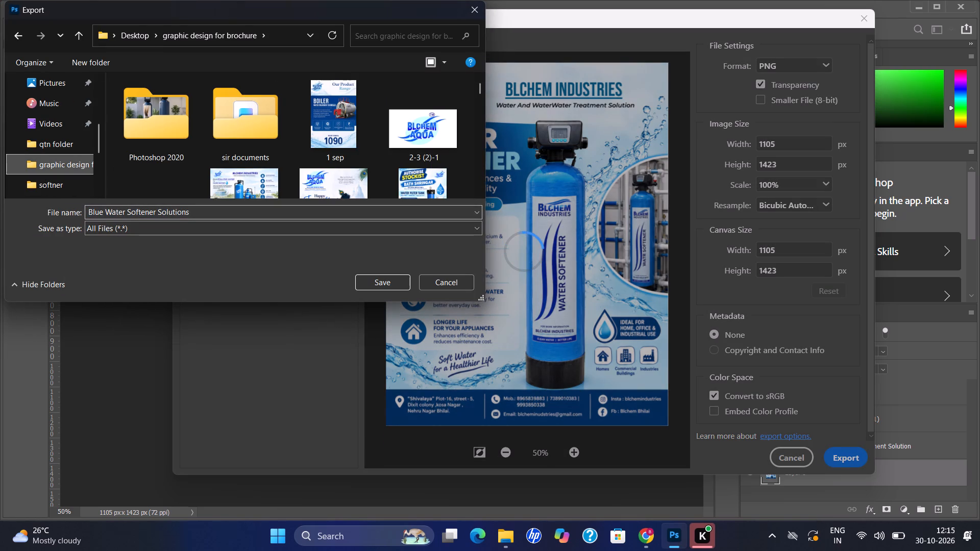
pyautogui.click(48, 191)
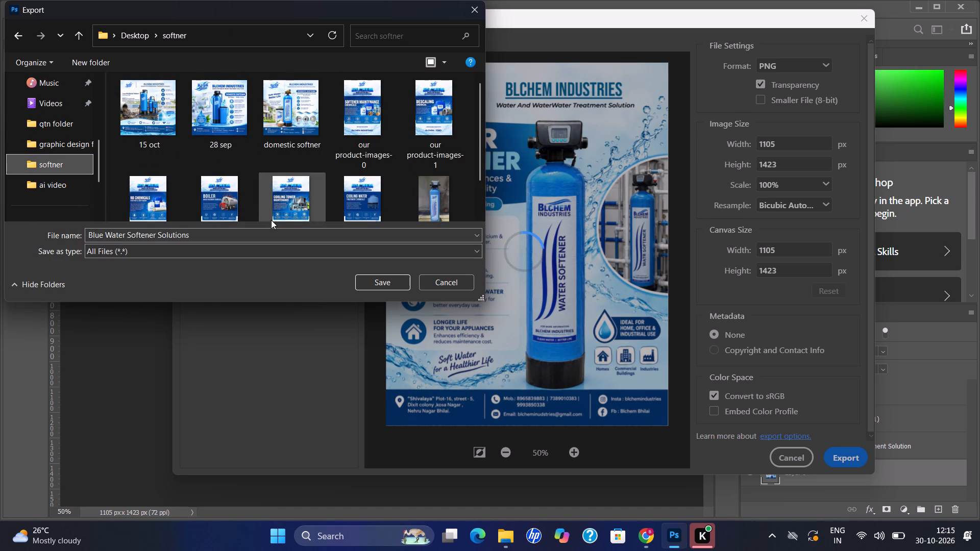
pyautogui.click(381, 289)
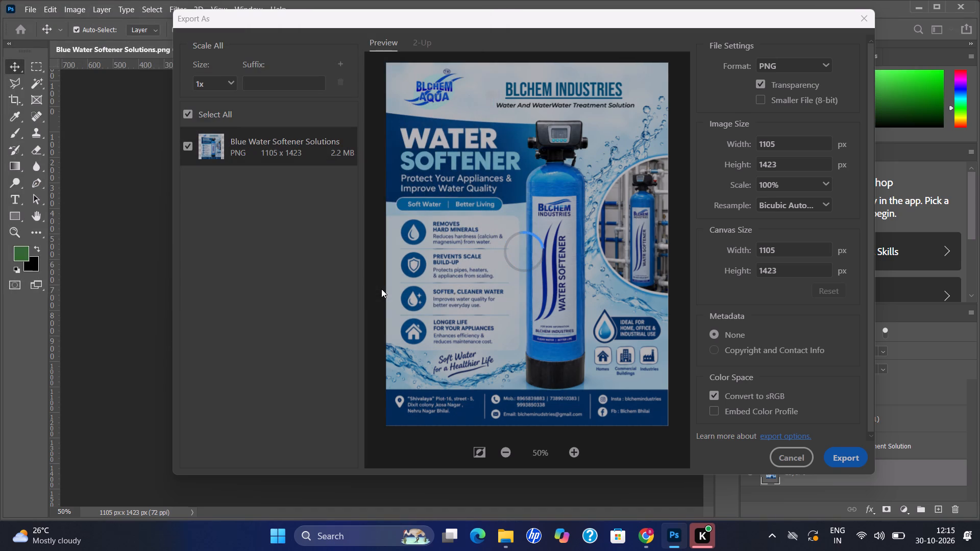